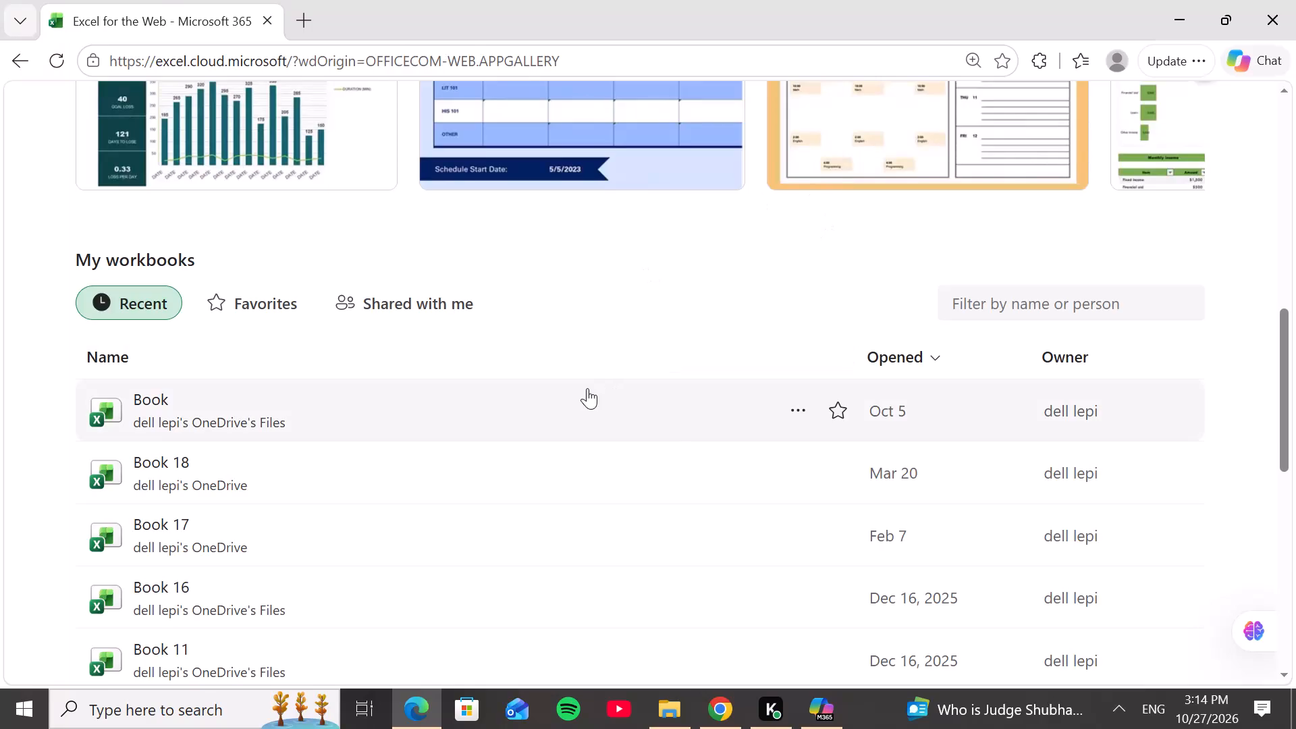
Open the workbook named Book from the recent workbooks list.
left_click(587, 388)
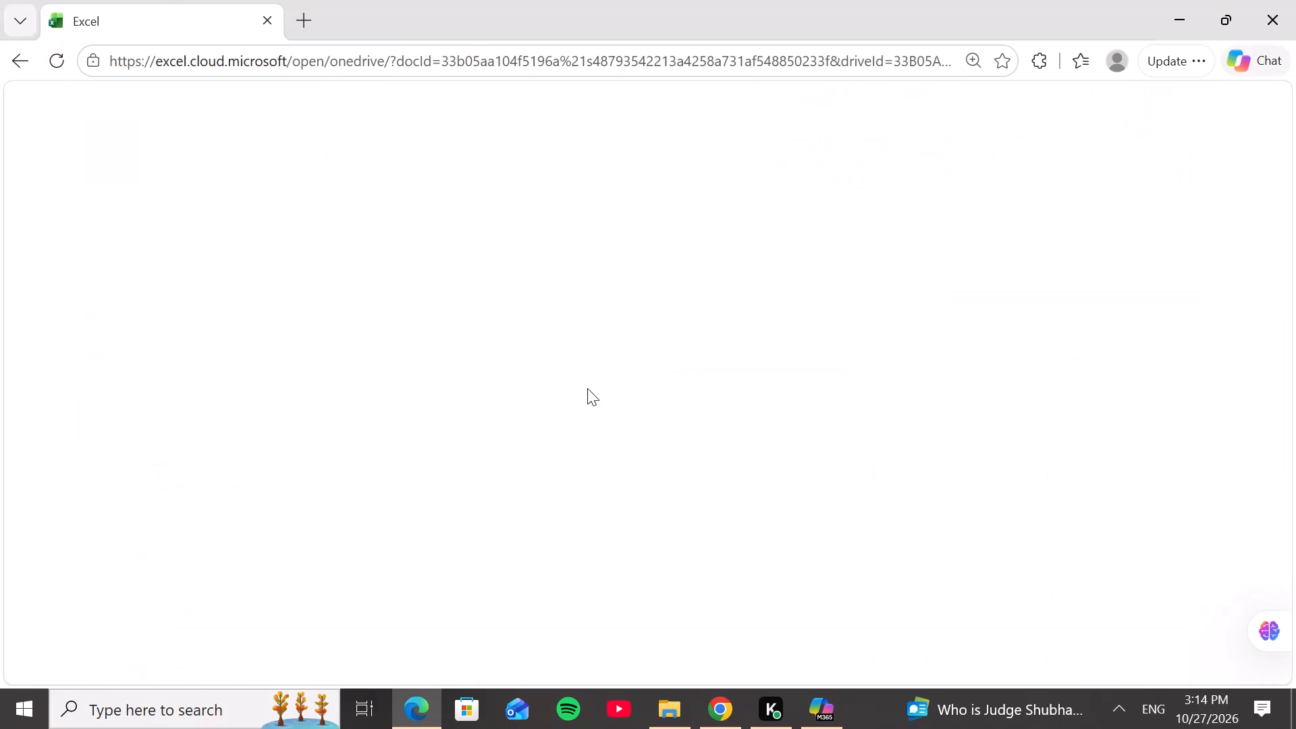
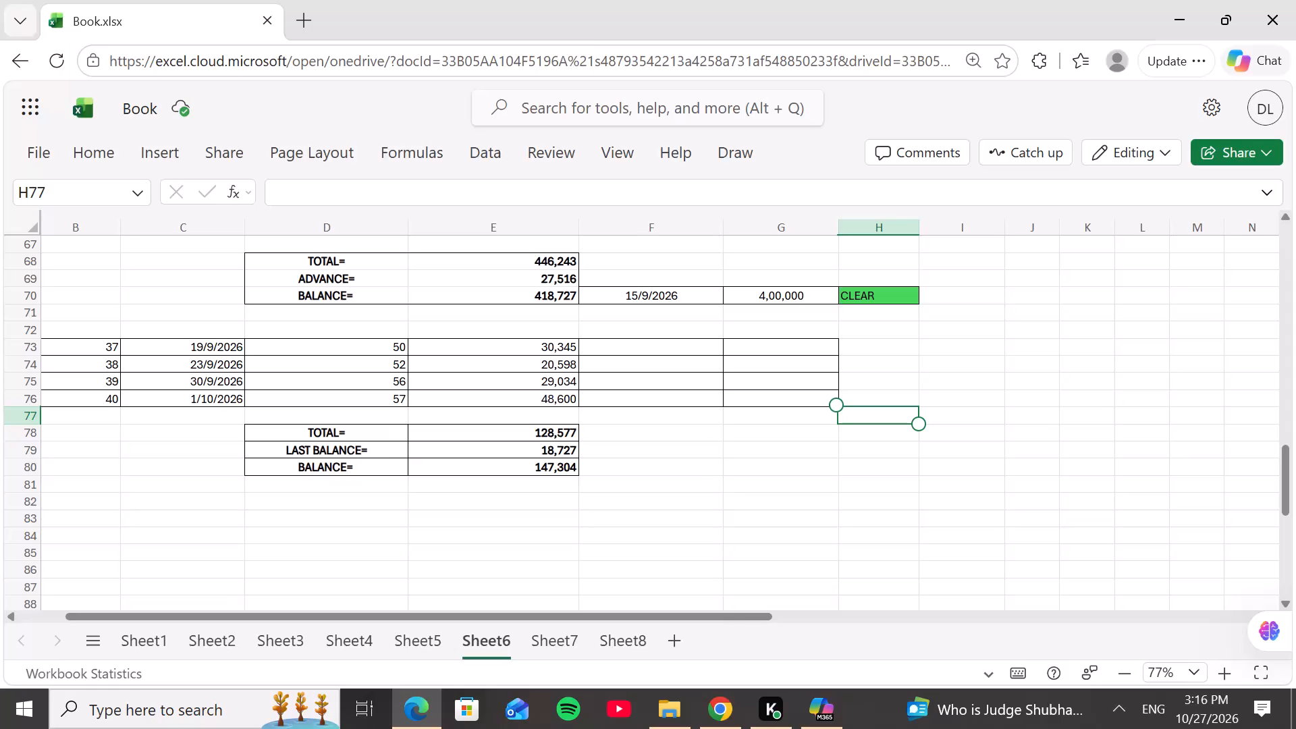
Apply all borders to the three cells F80:H80 beside the last BALANCE= amount.
left_click_drag(631, 470, 837, 444)
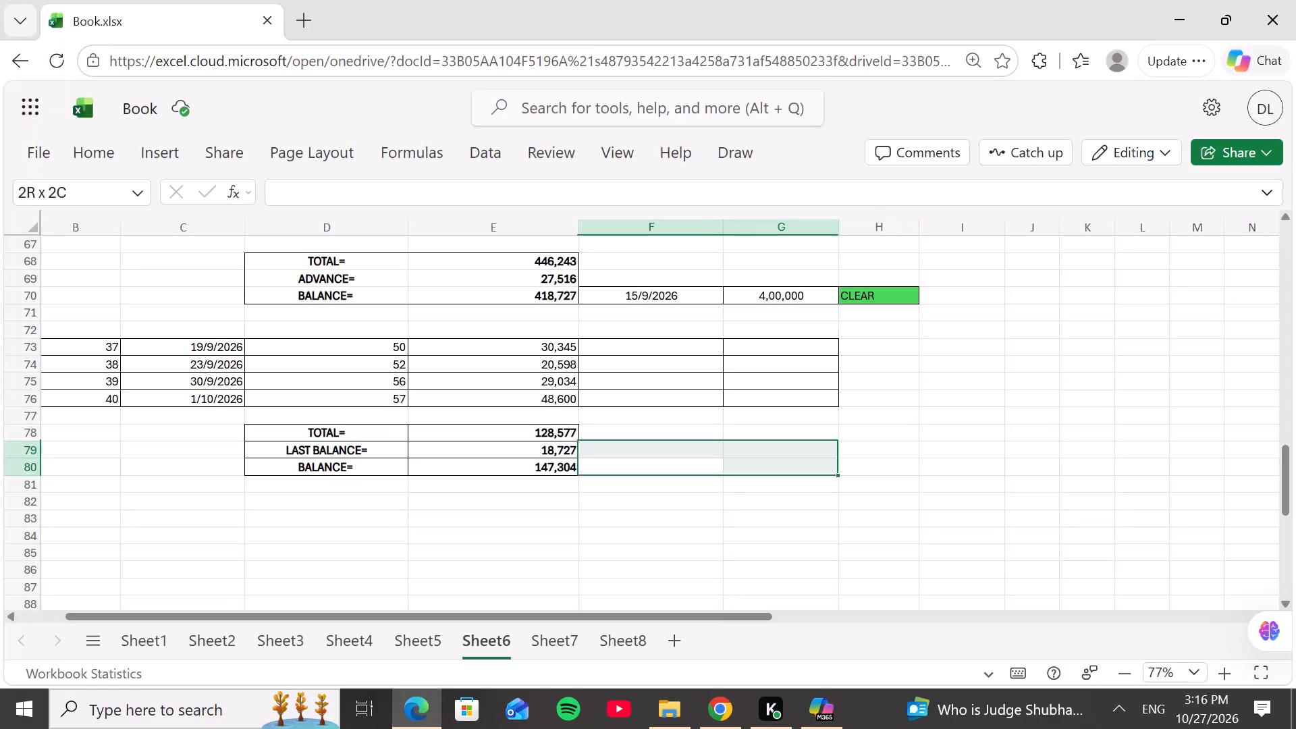
left_click_drag(837, 444, 853, 466)
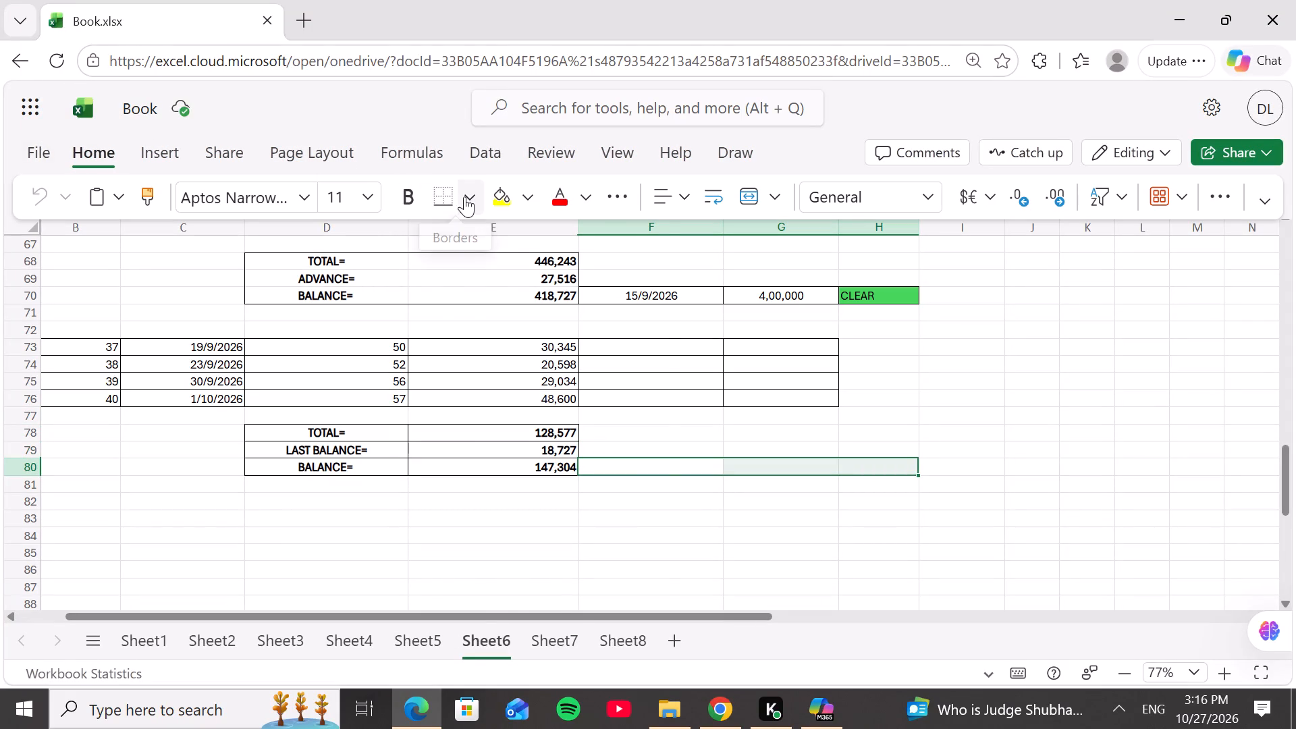
left_click(464, 196)
left_click(464, 279)
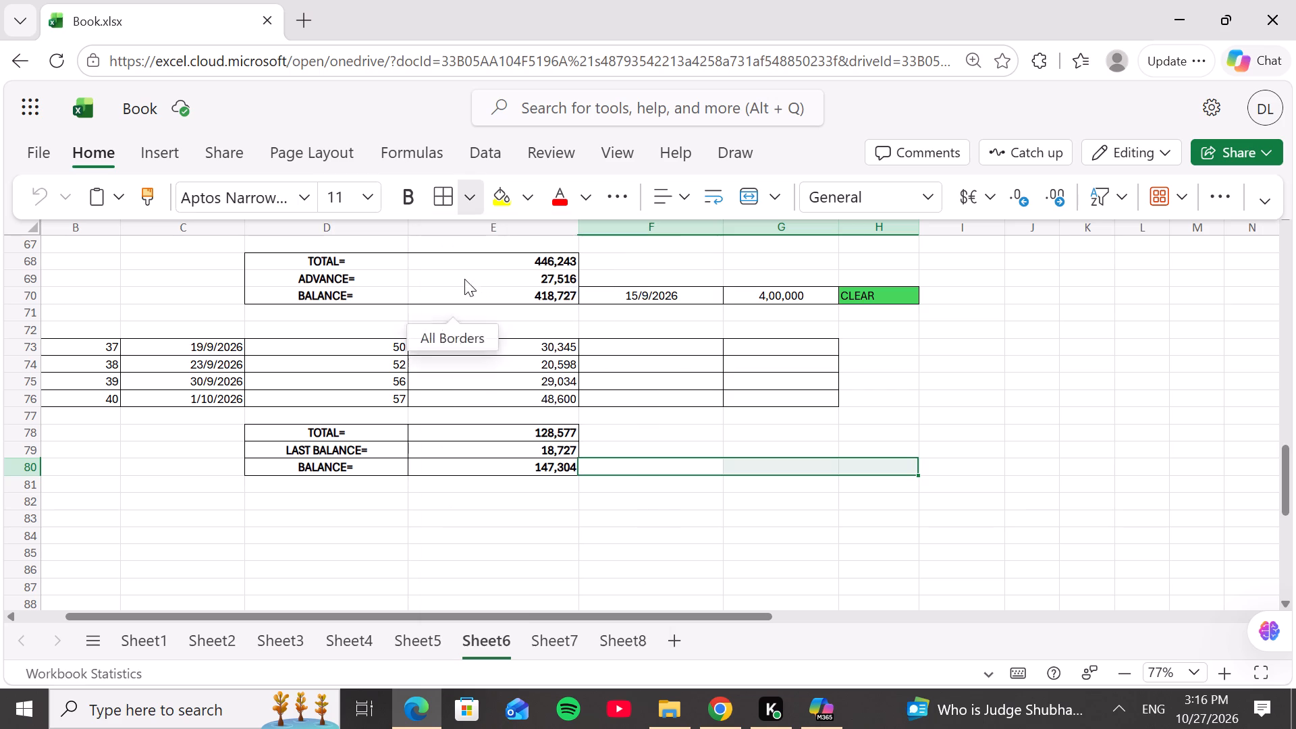
Enter the payment date 08/10/2026 in F80 and the amount 147,304 in G80.
left_click(628, 467)
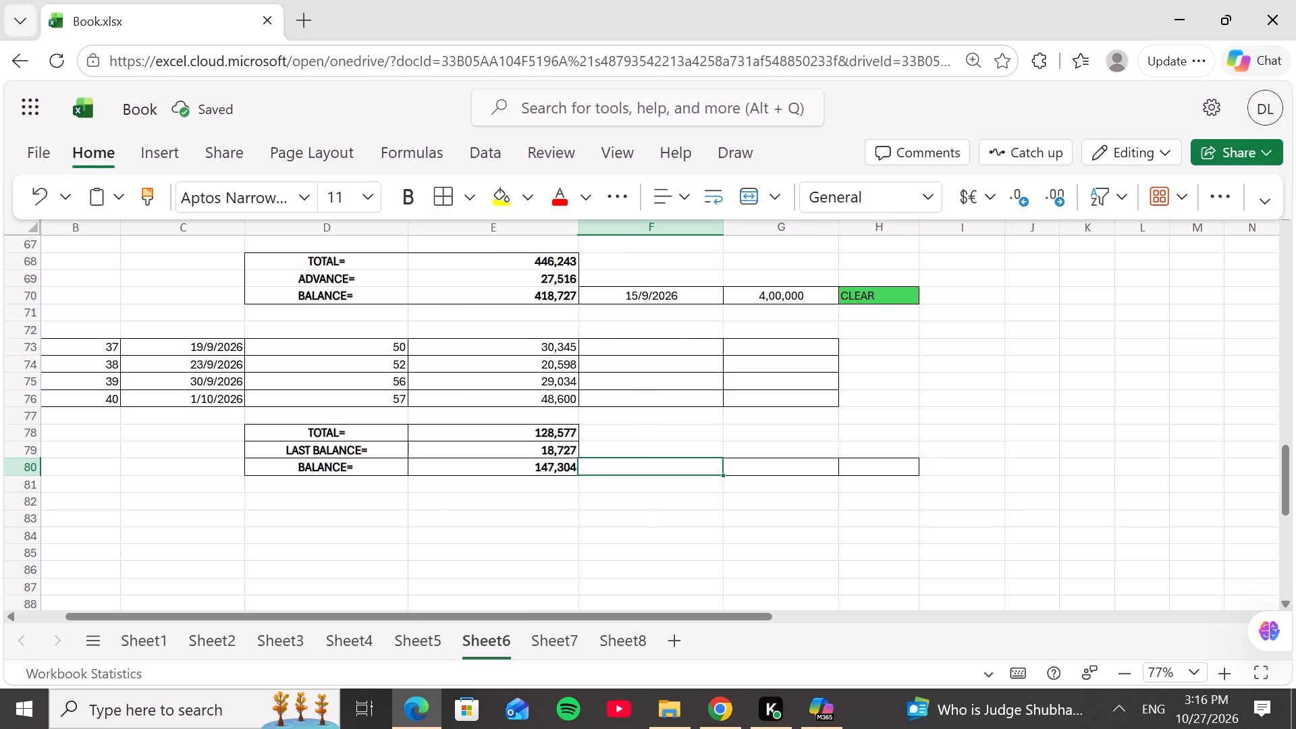
key("8")
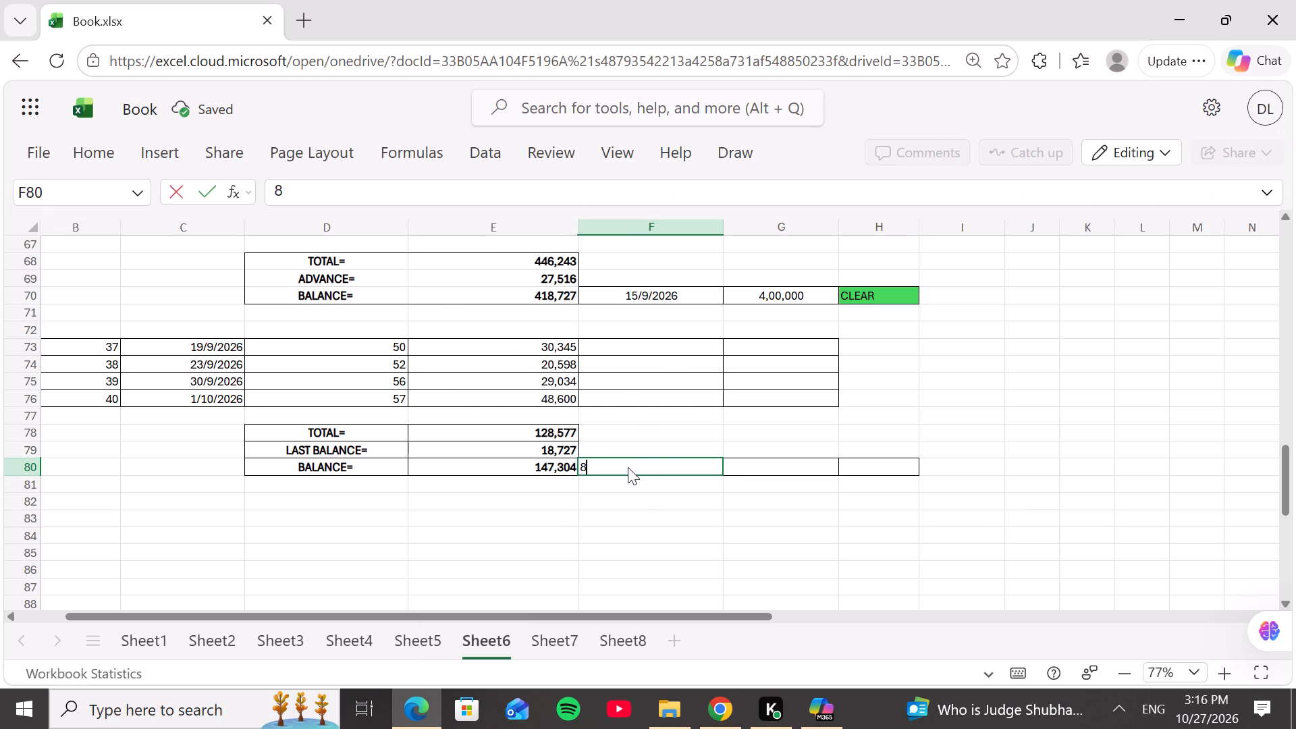
key("BackSpace")
type("08/")
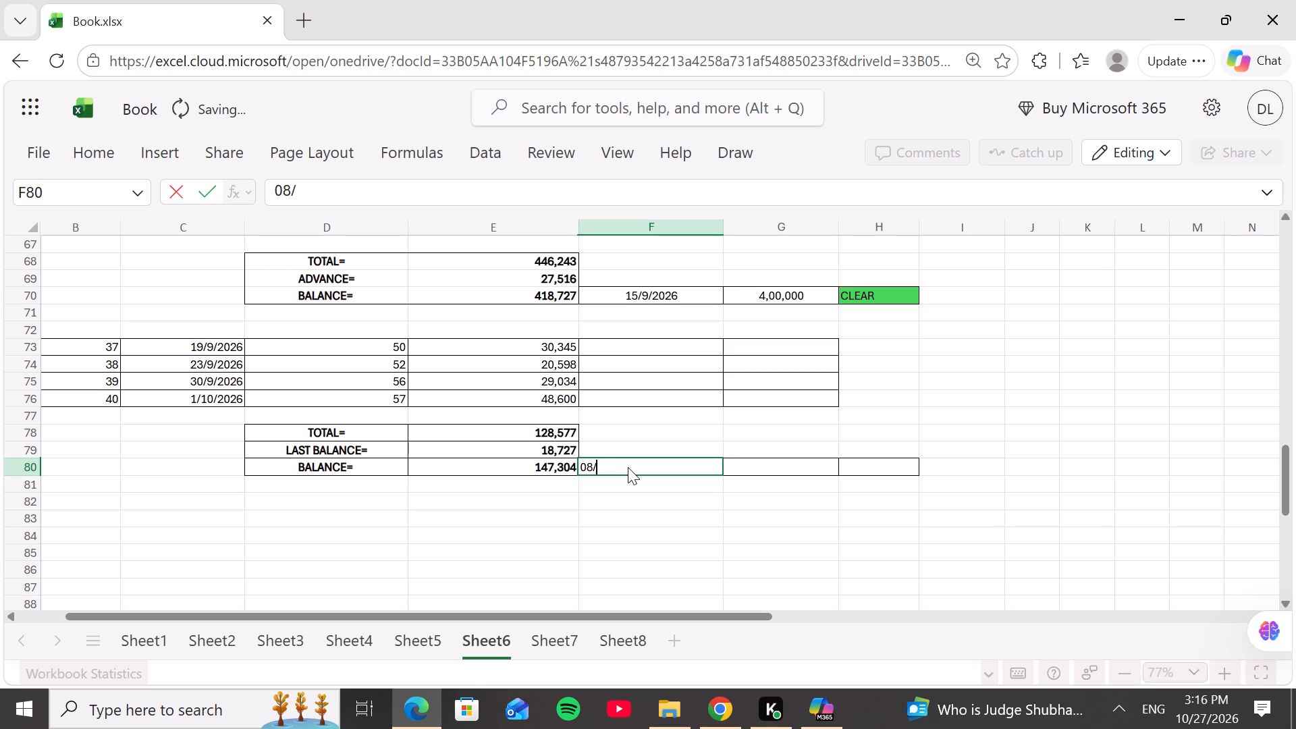
type("10")
type("/2026")
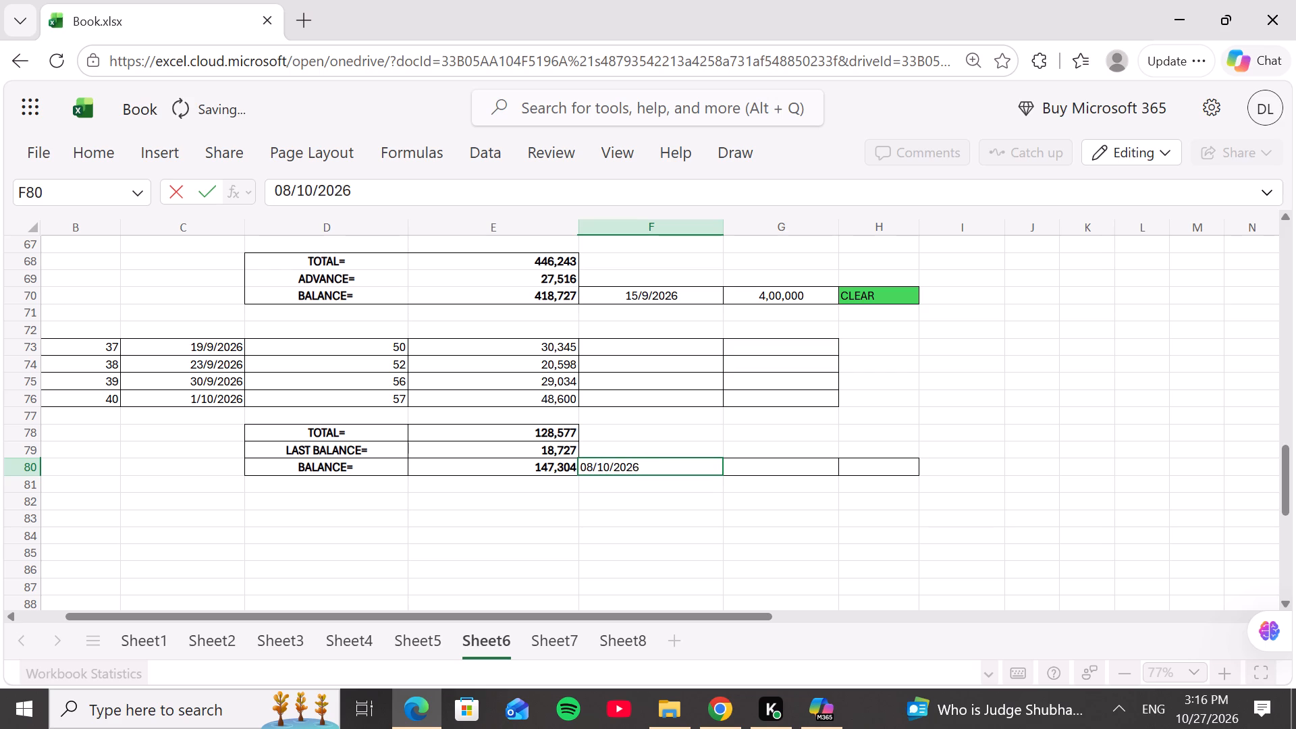
left_click(764, 471)
type("147")
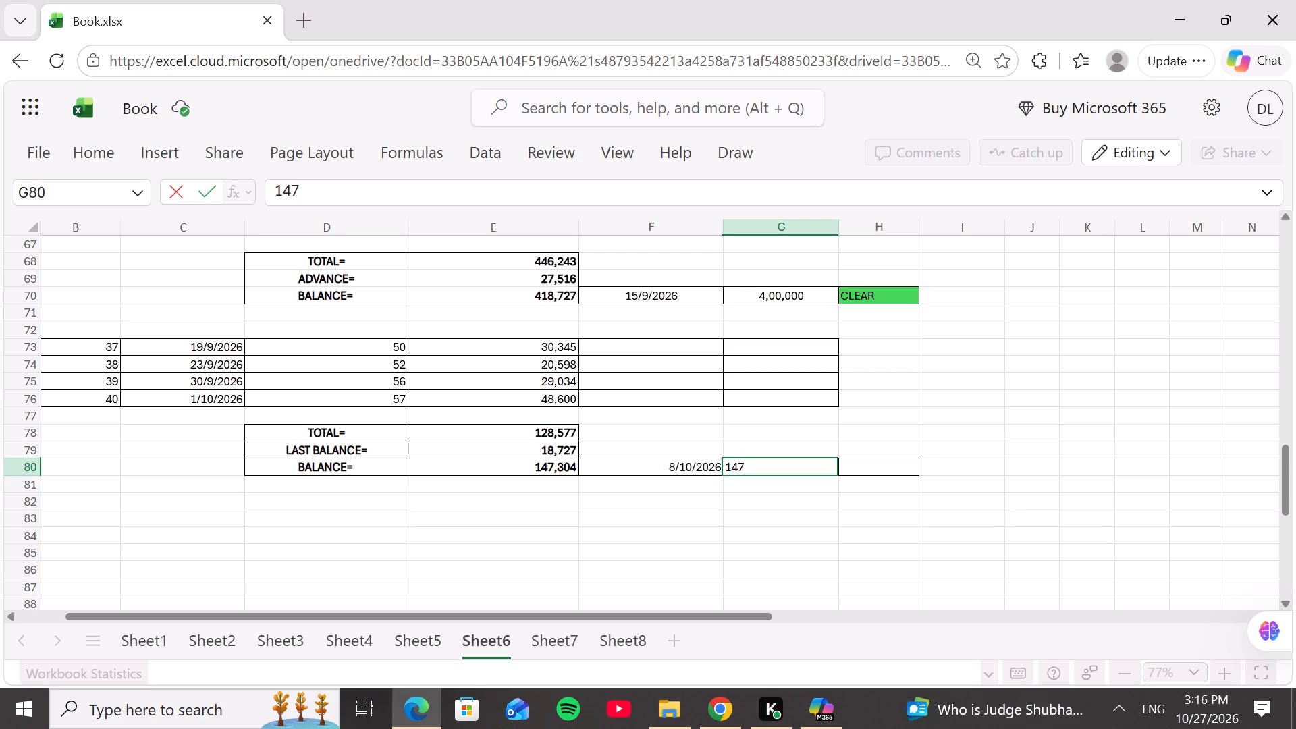
key("comma")
type("304")
left_click(884, 471)
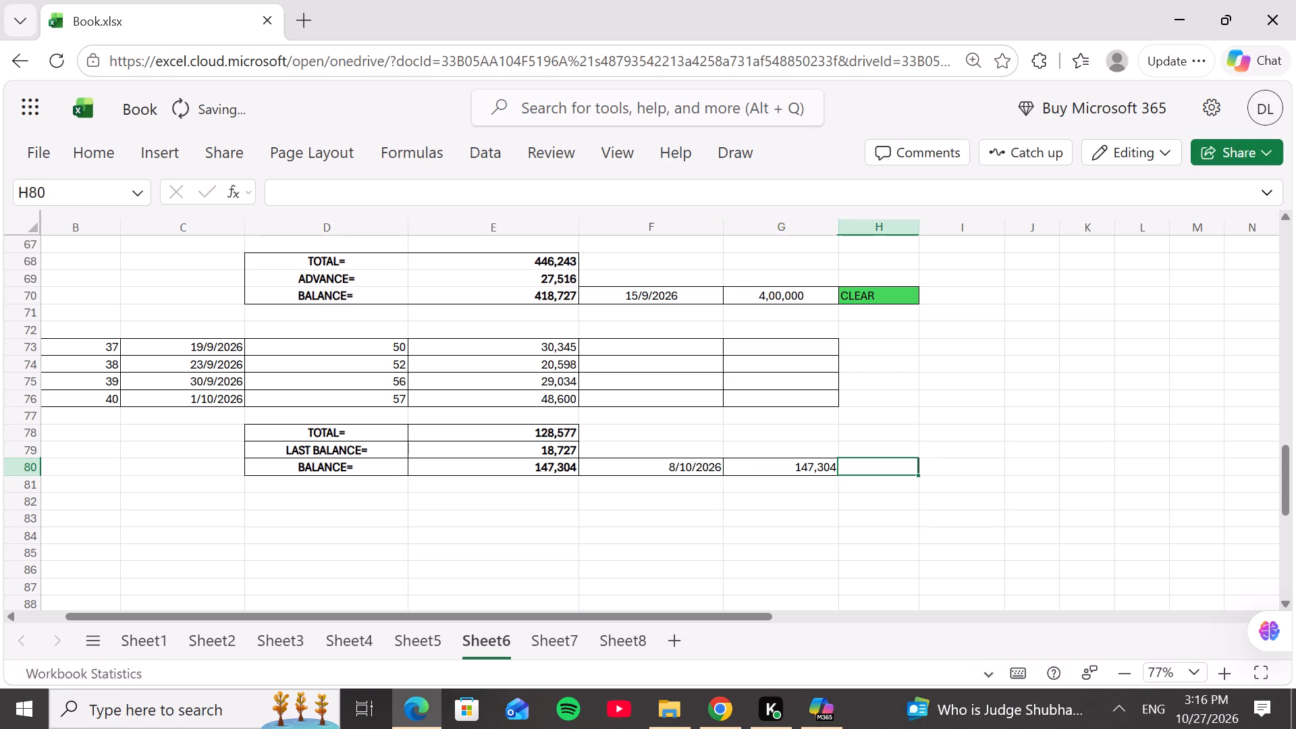
Copy the green CLEAR cell from H70 into H80 to mark the balance as cleared.
left_click(873, 293)
key("ctrl+c")
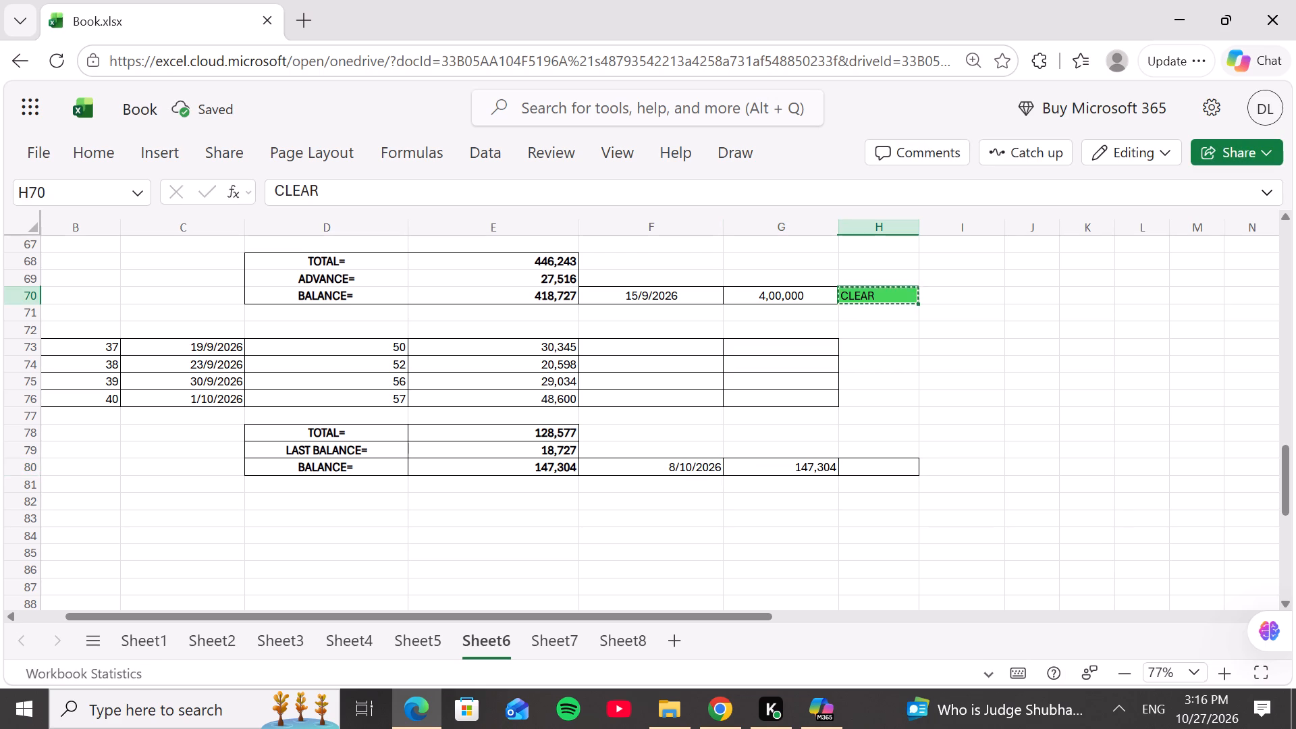
left_click(867, 468, "ctrl")
key("ctrl+v")
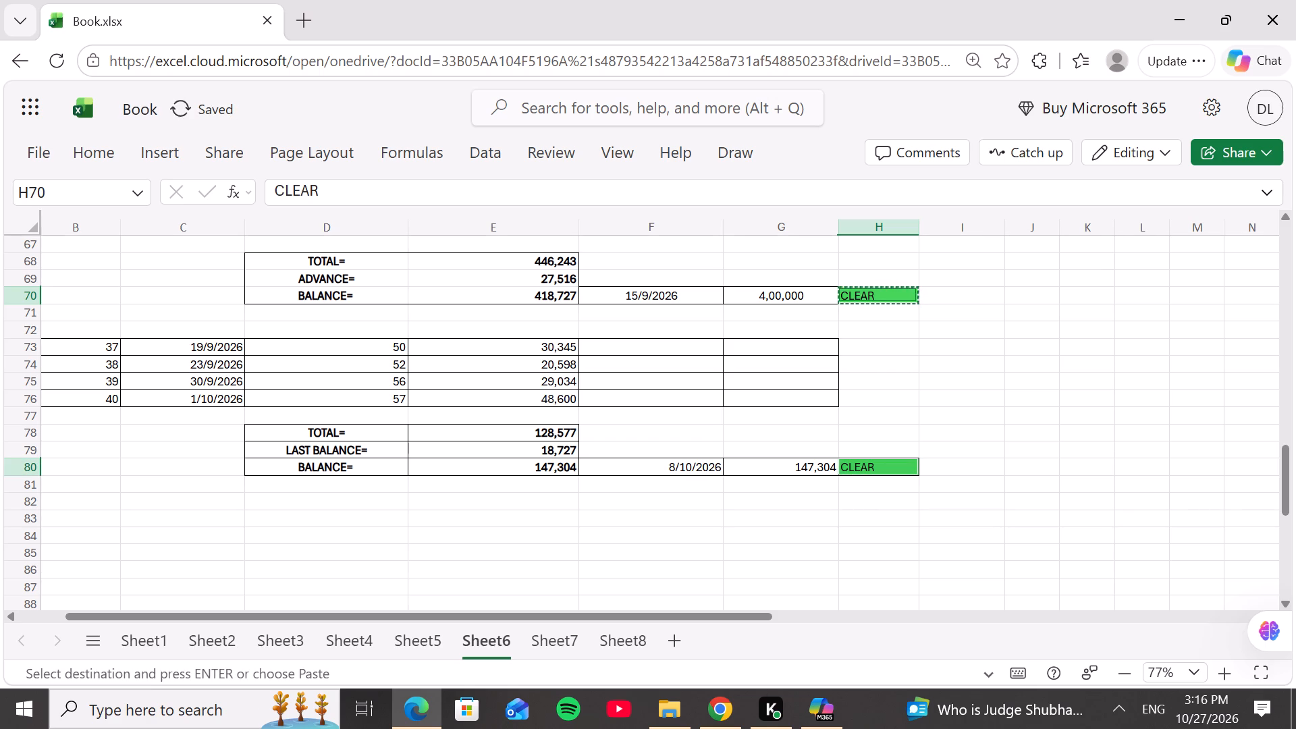
left_click_drag(800, 511, 736, 508)
left_click(736, 508)
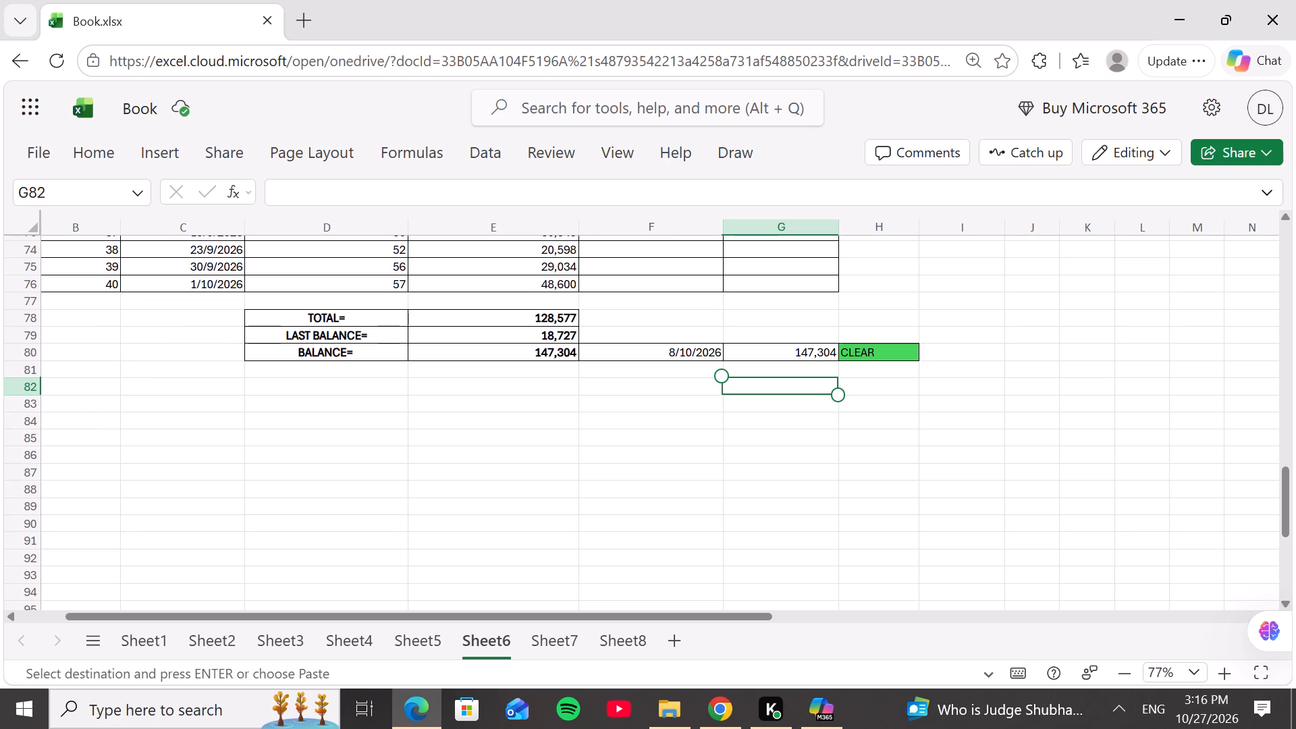
Apply all borders to the empty range B83:G92 below the balance block to form a new entry table.
left_click(109, 408)
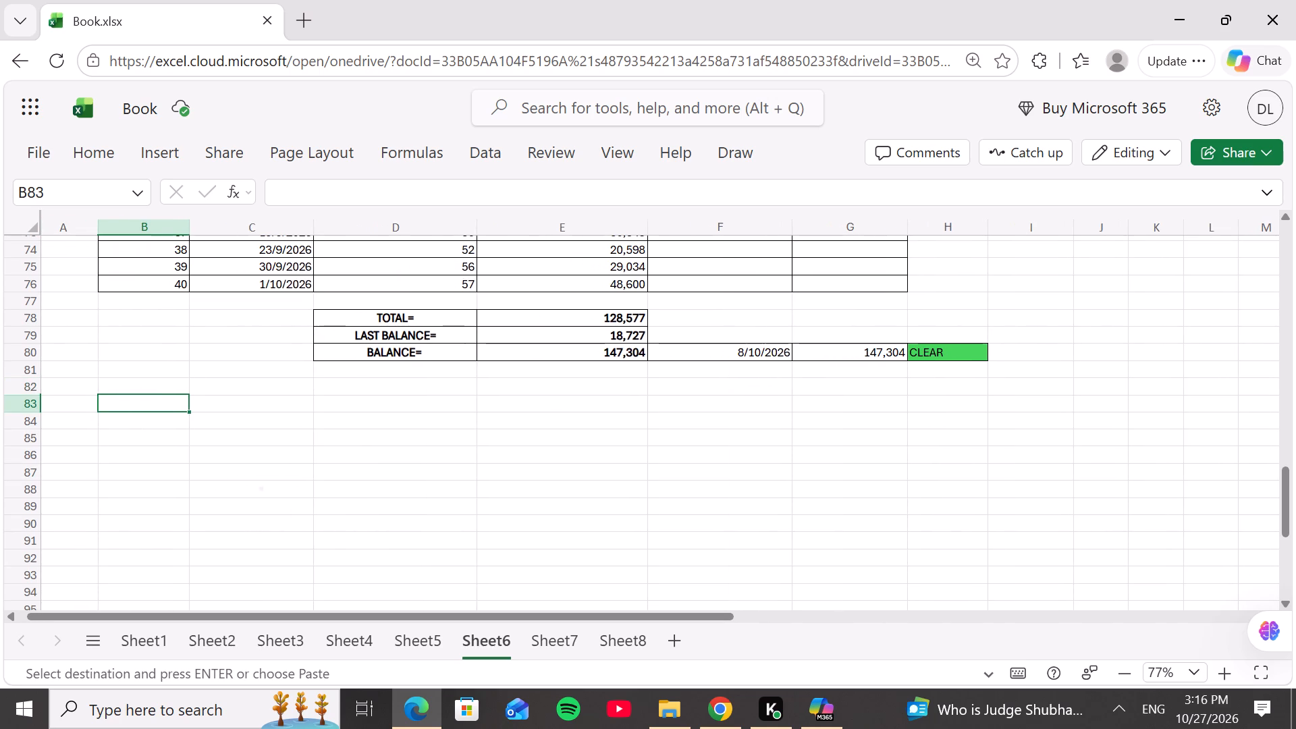
left_click_drag(124, 404, 308, 492)
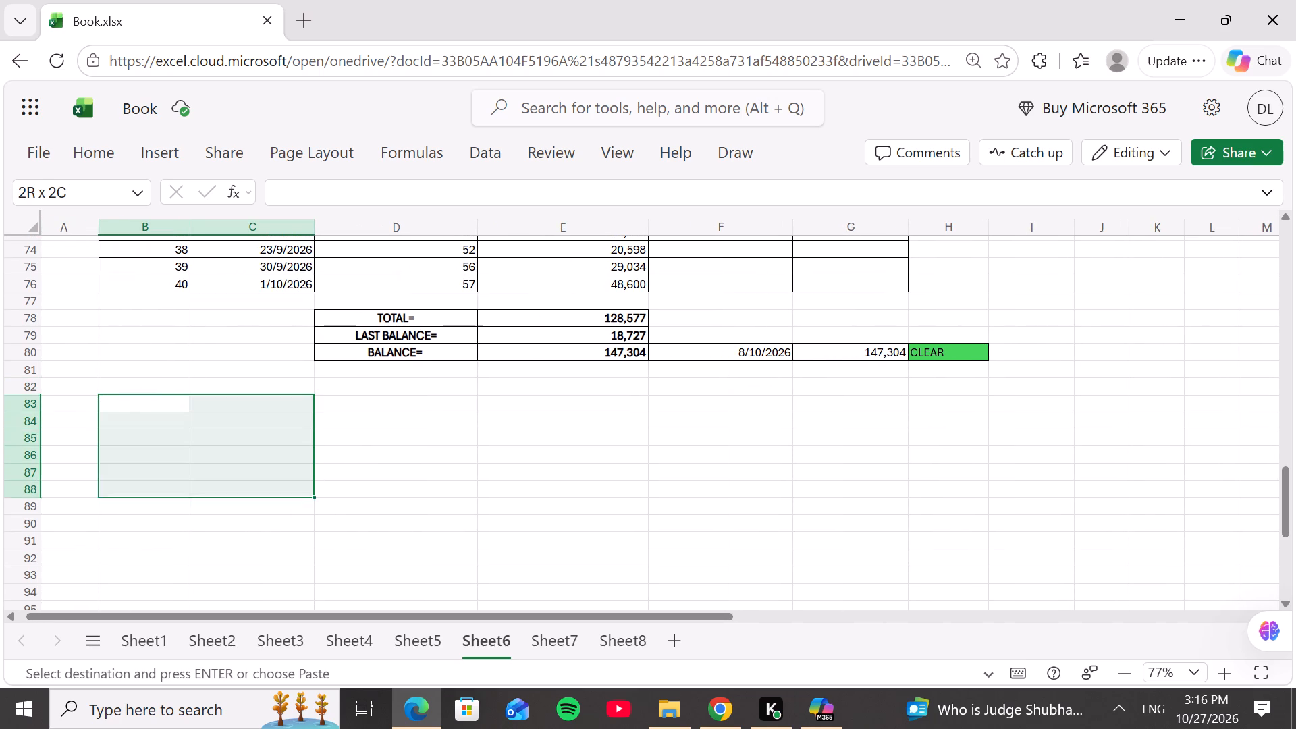
left_click_drag(308, 492, 306, 480)
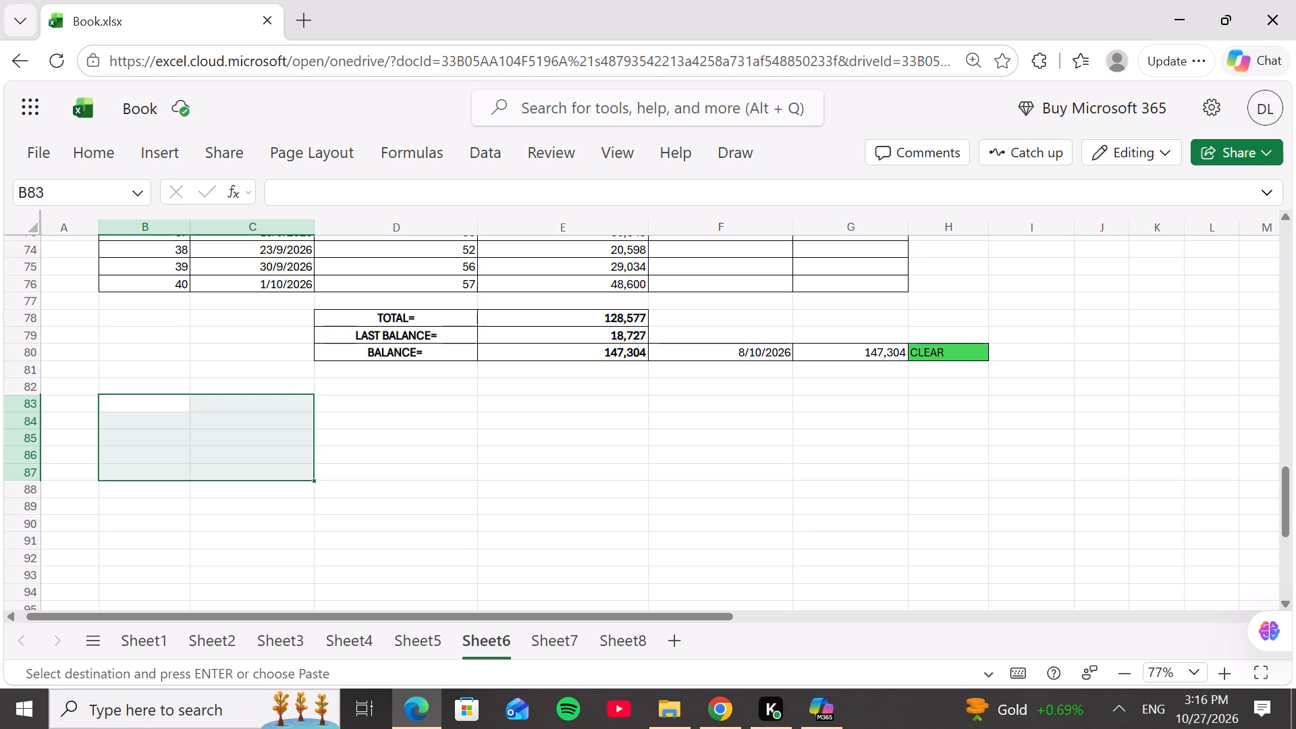
left_click(275, 405)
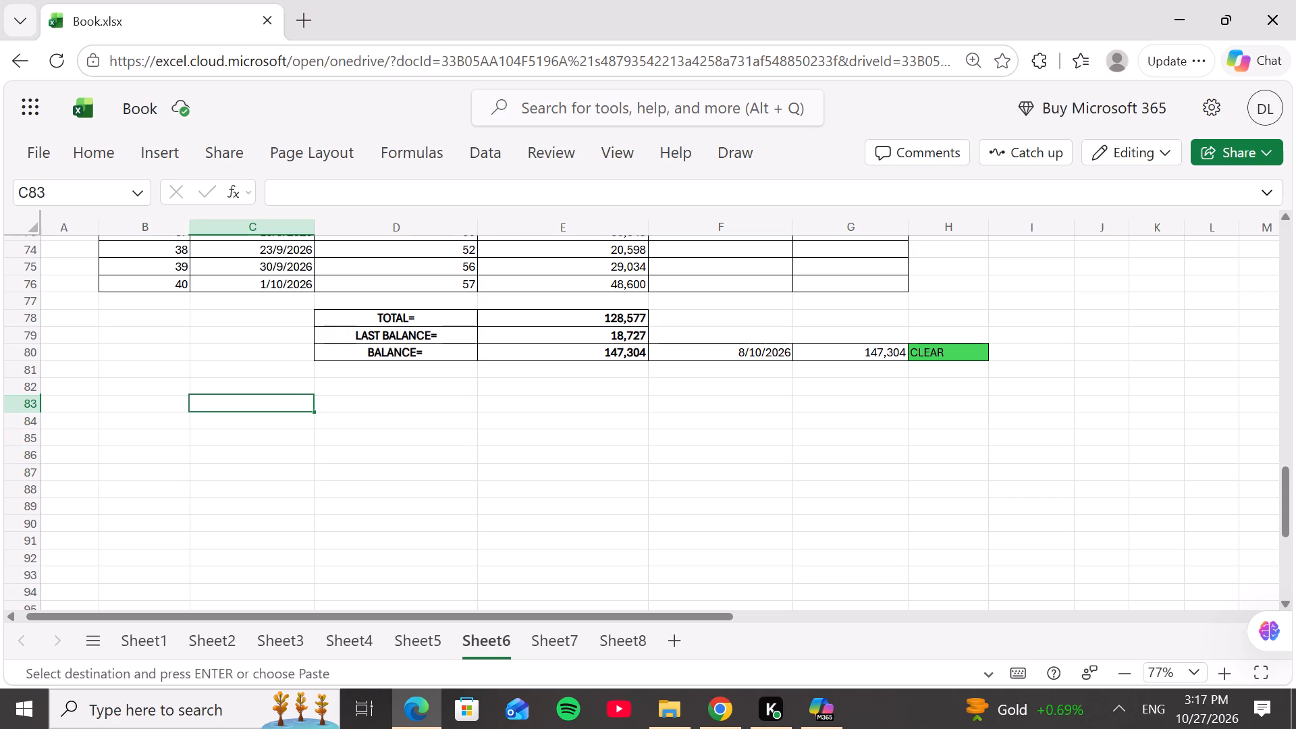
left_click_drag(160, 408, 277, 464)
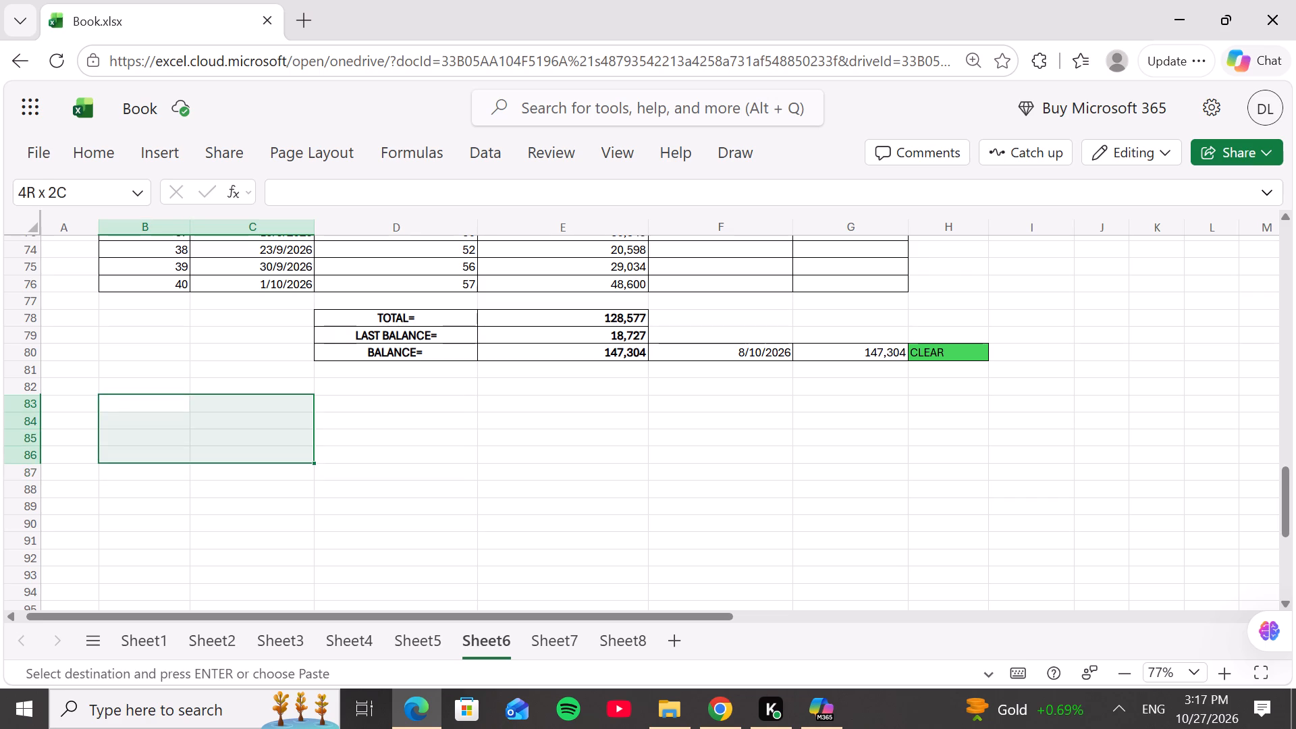
left_click_drag(277, 464, 283, 497)
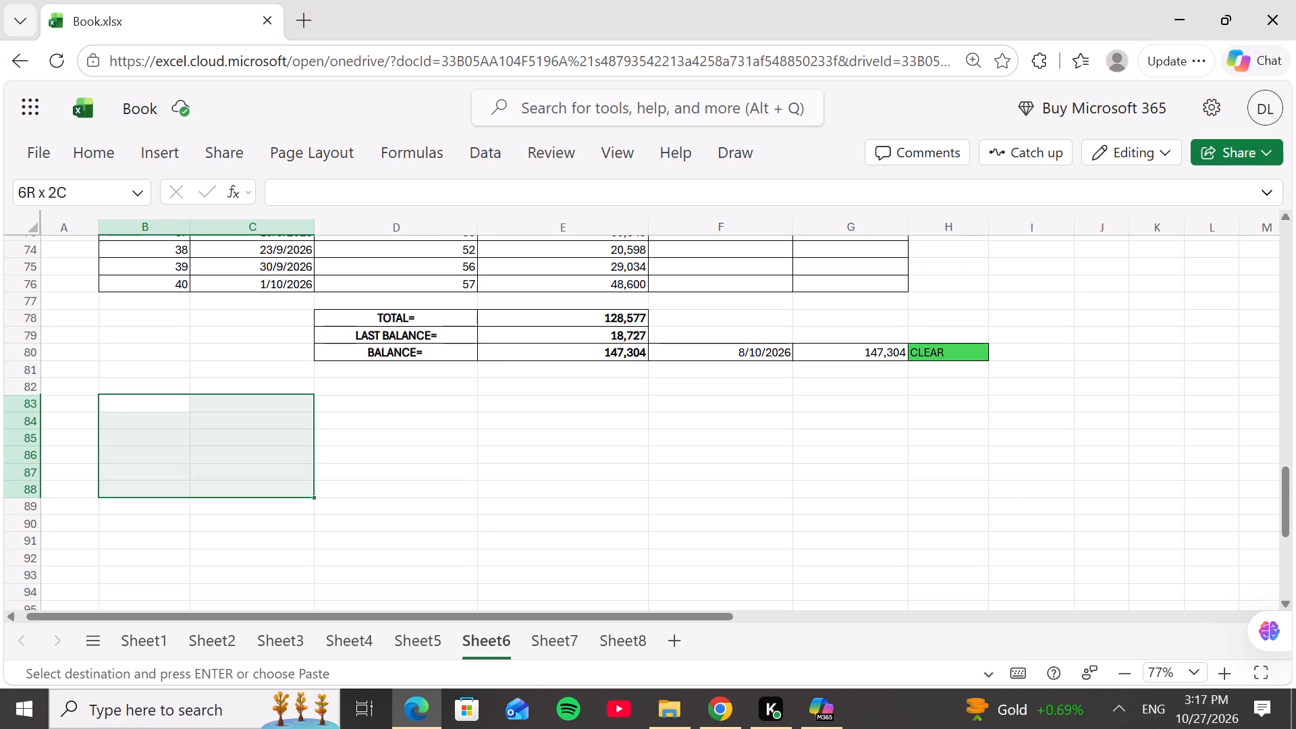
left_click_drag(283, 497, 281, 527)
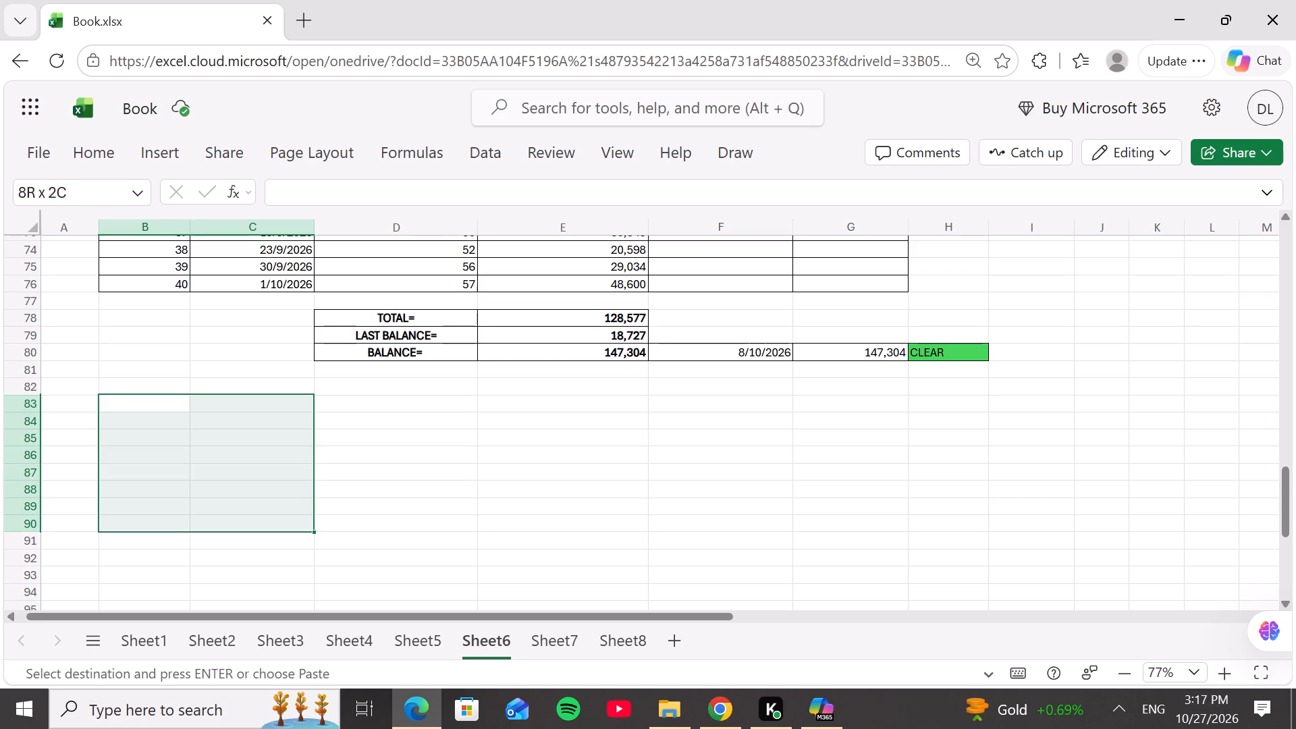
left_click_drag(281, 527, 483, 565)
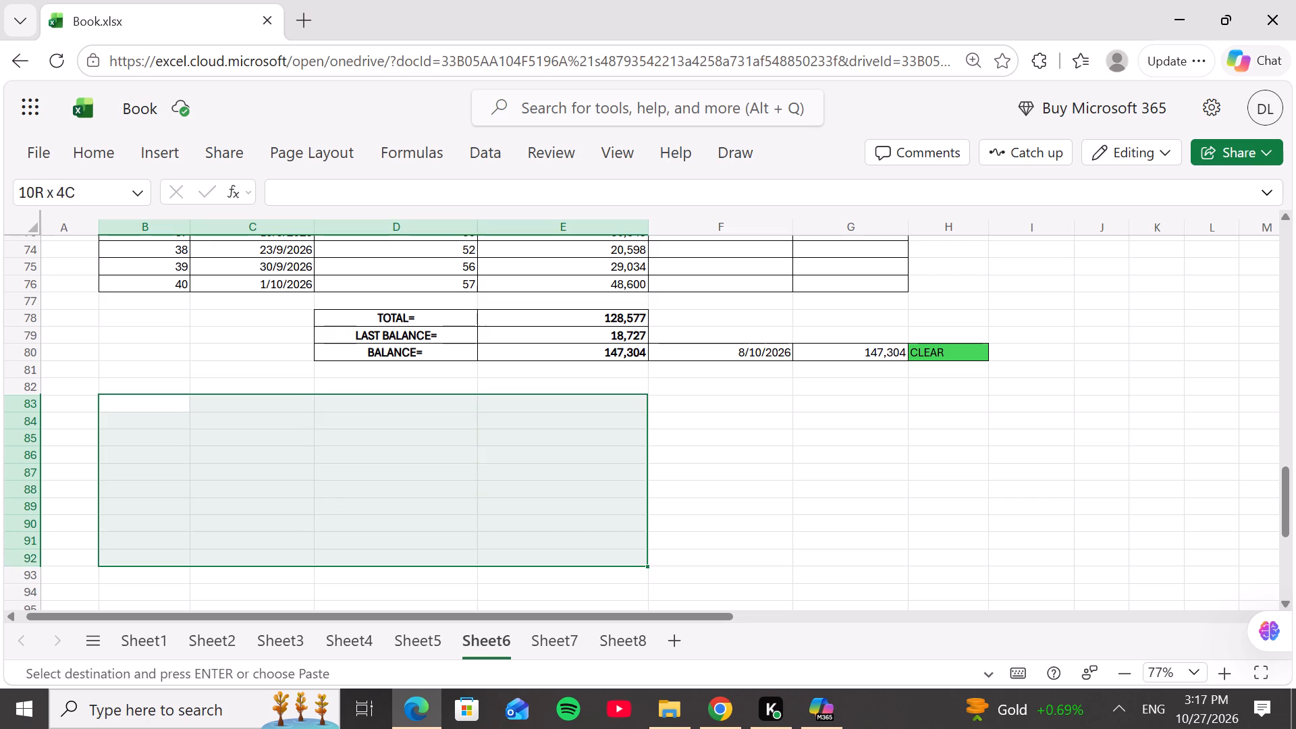
left_click_drag(483, 565, 888, 554)
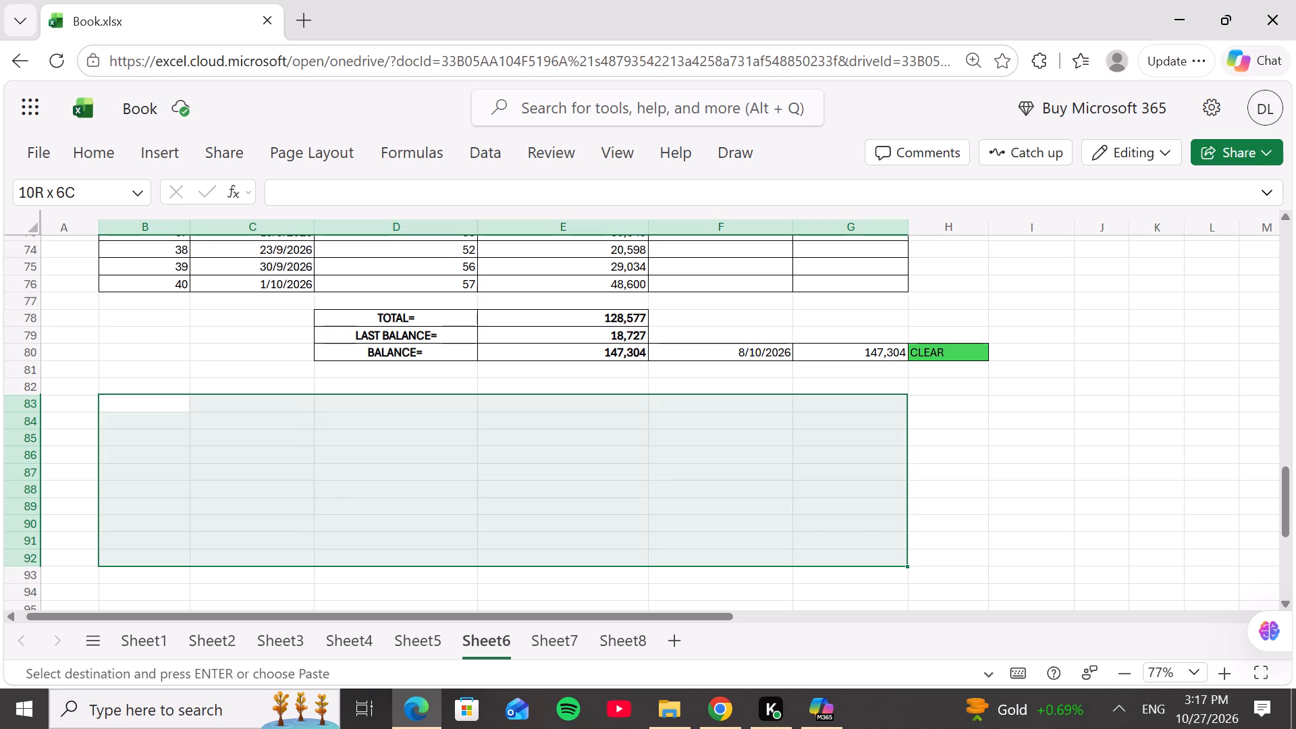
left_click_drag(888, 554, 889, 554)
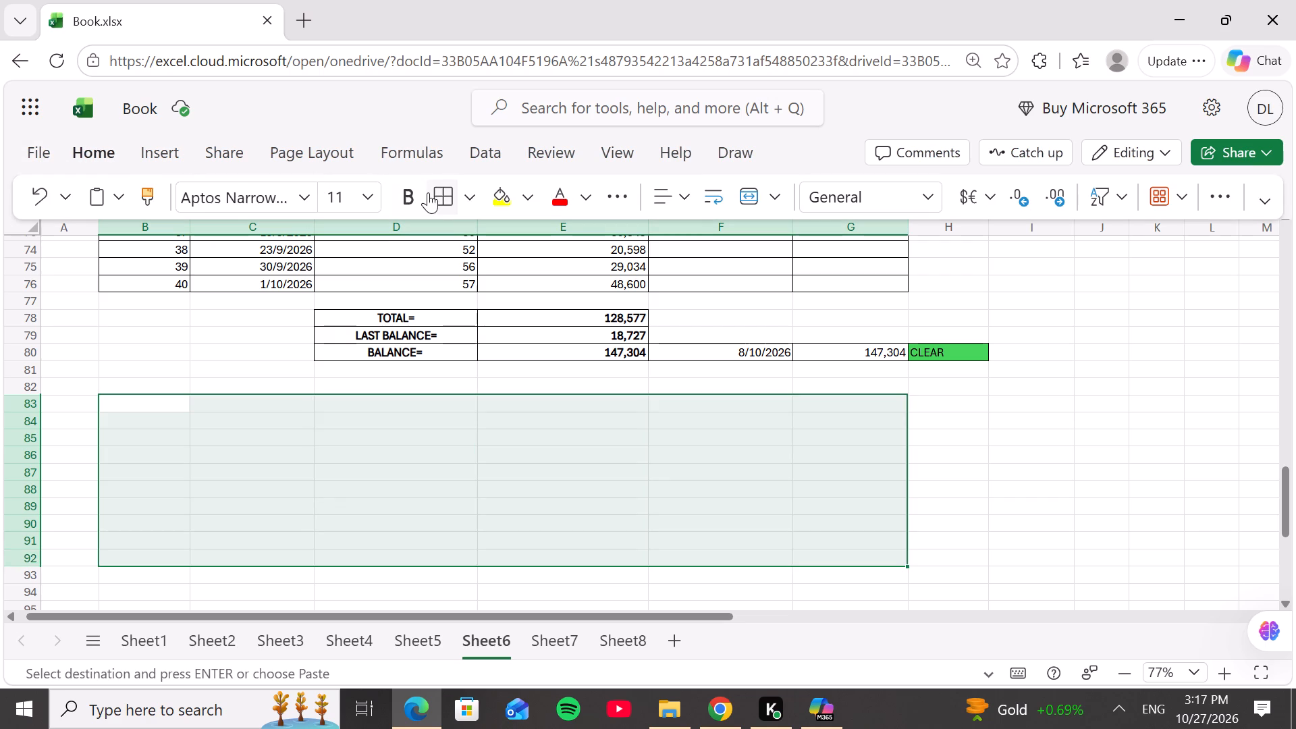
left_click(438, 194)
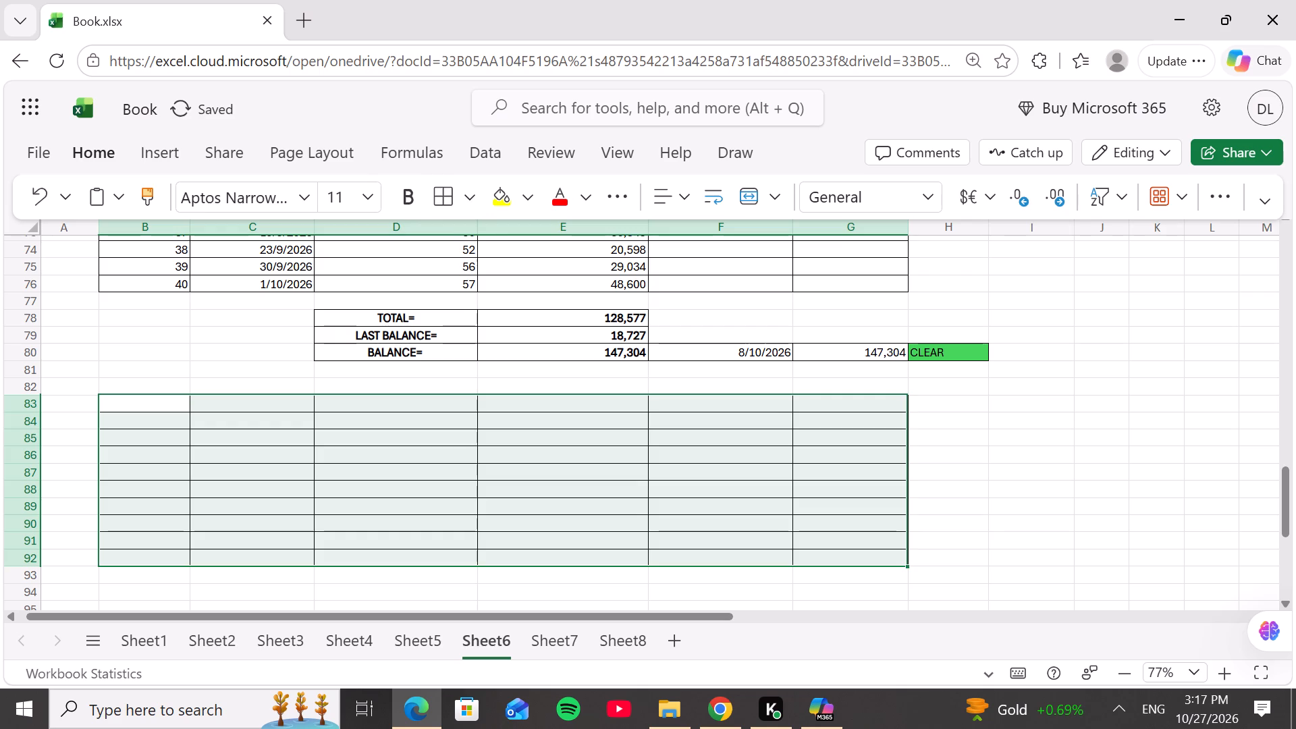
Enter the serial numbers 41, 42, 42, 44, 45 and 46 down cells B83 to B88 of the new table.
left_click(173, 409)
type("41")
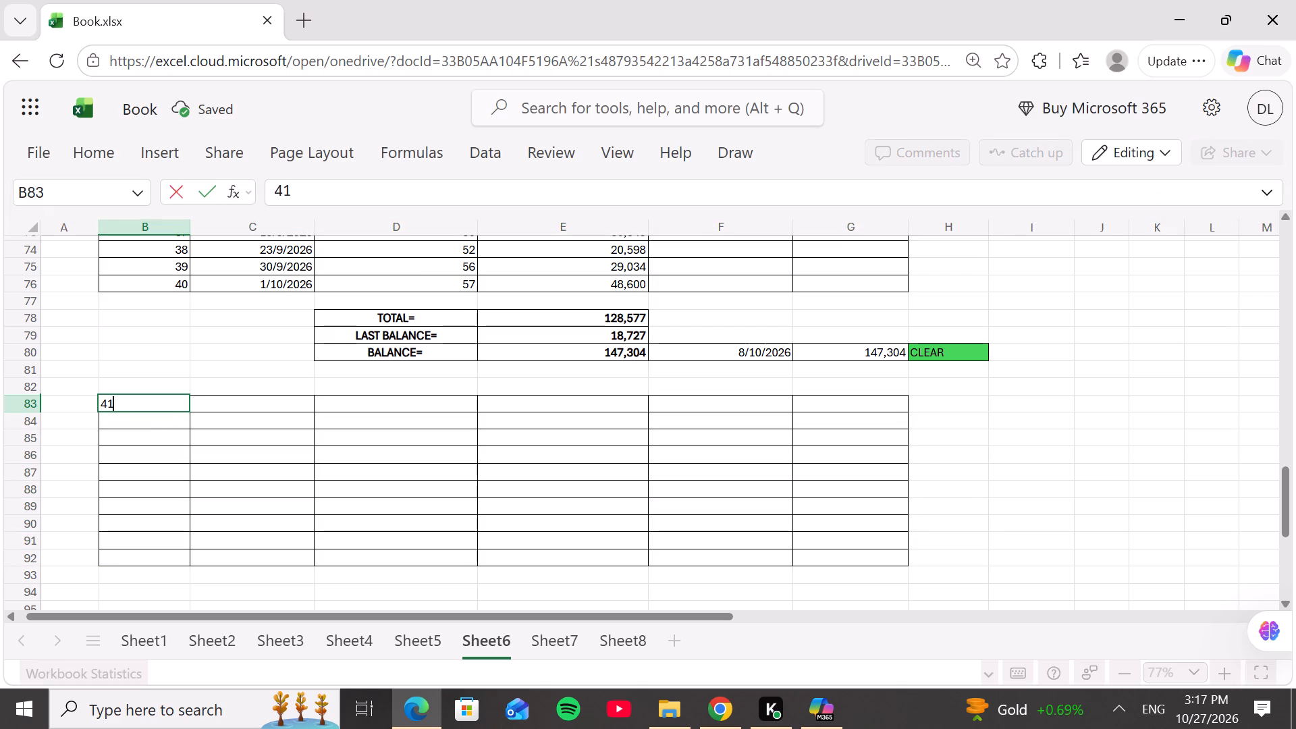
left_click(154, 420)
type("42")
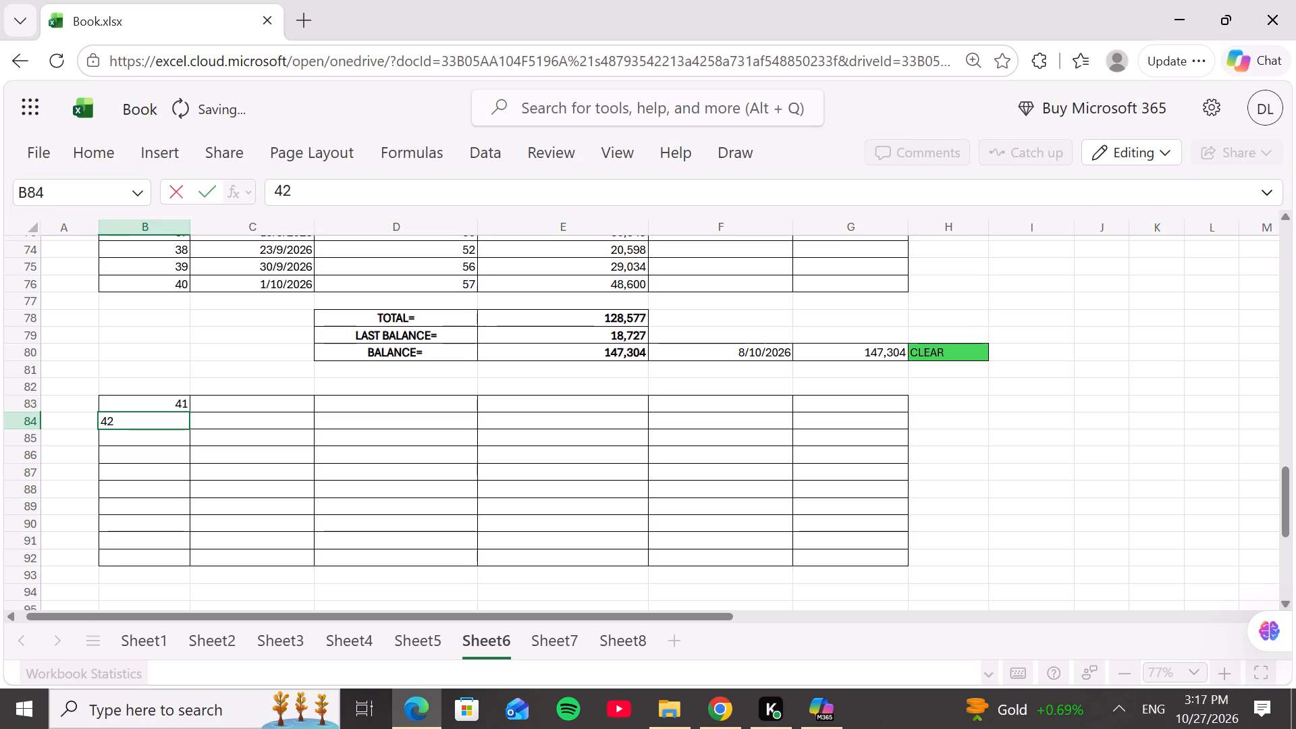
left_click(148, 440)
type("42")
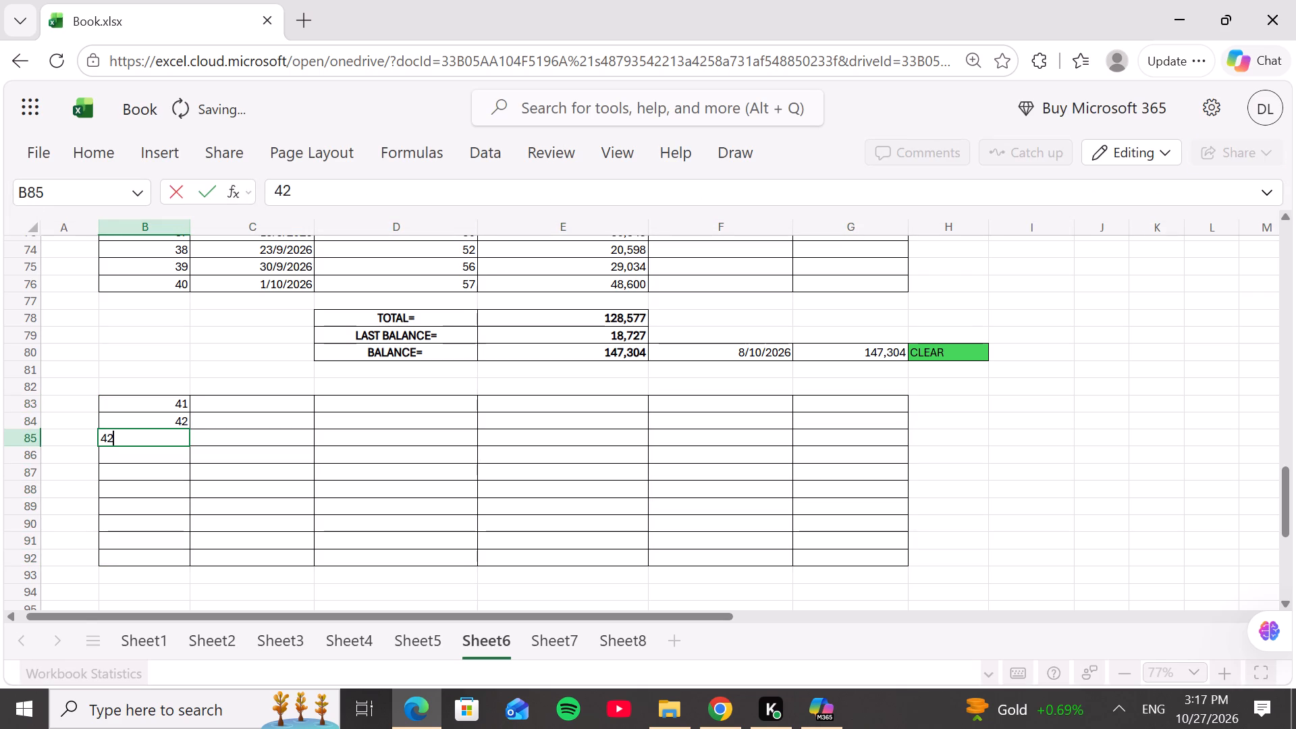
left_click(168, 455)
type("44")
left_click(171, 473)
type("45")
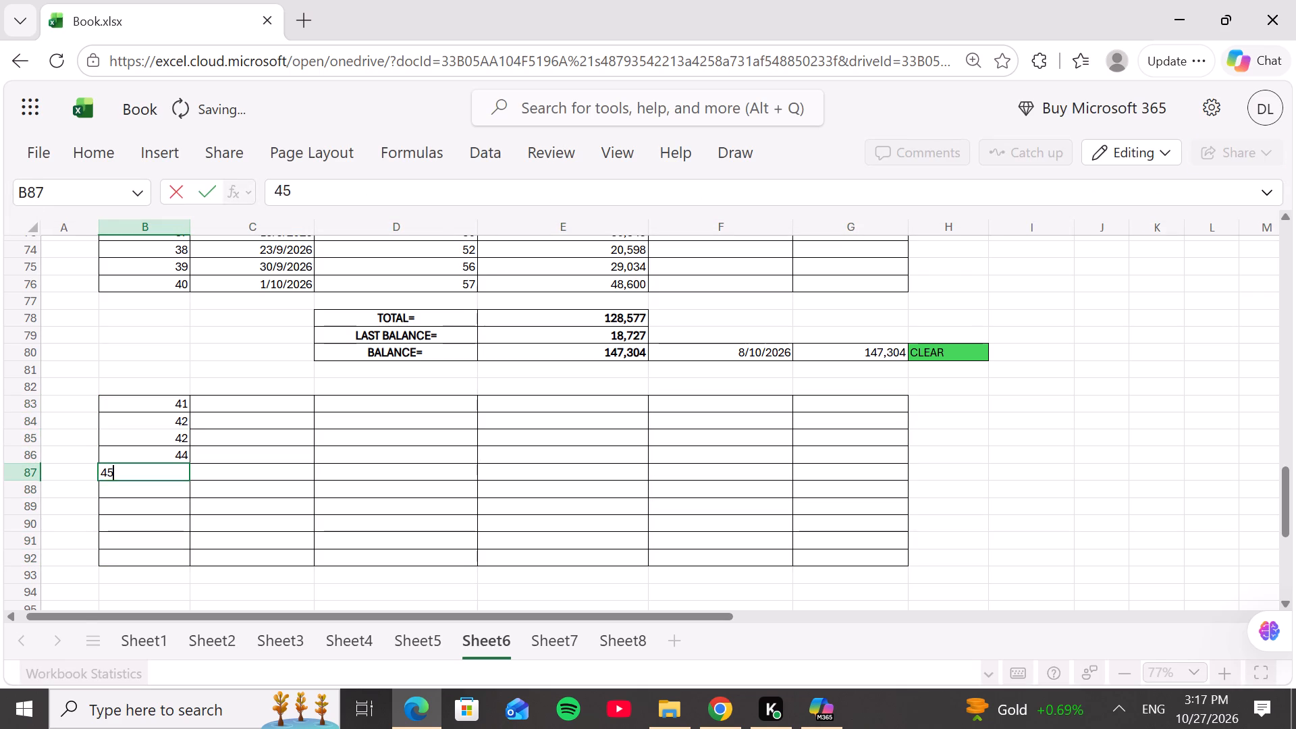
left_click(167, 491)
type("46")
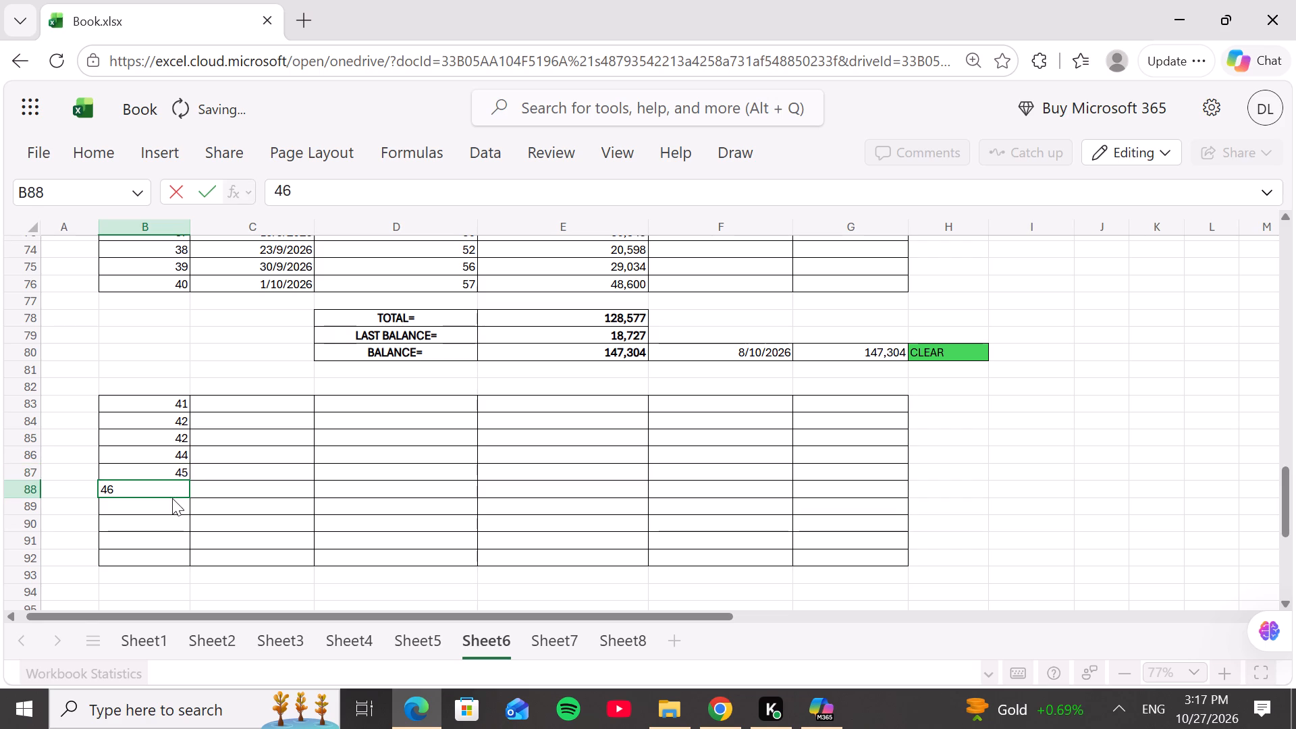
Continue the serial numbers with 47, 48 and 49 in cells B89 to B91.
left_click(167, 504)
type("47")
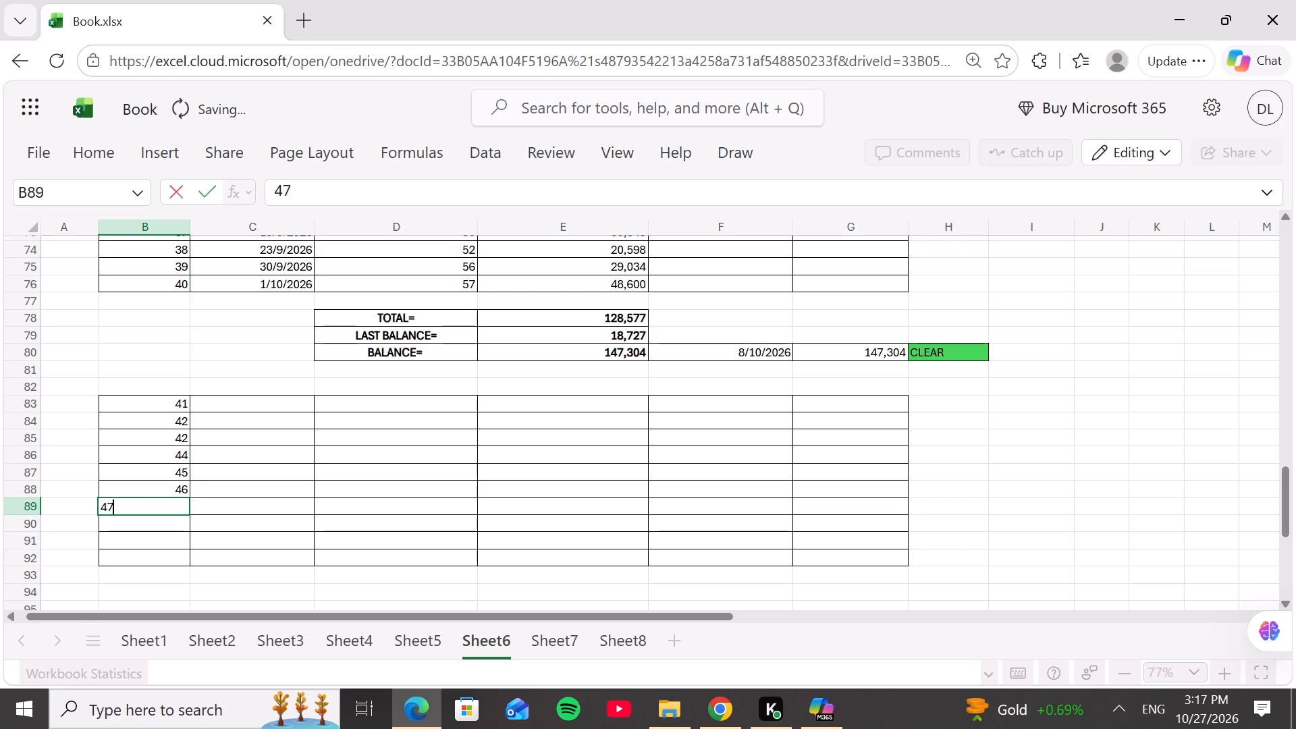
type("48")
left_click(175, 524)
key("BackSpace")
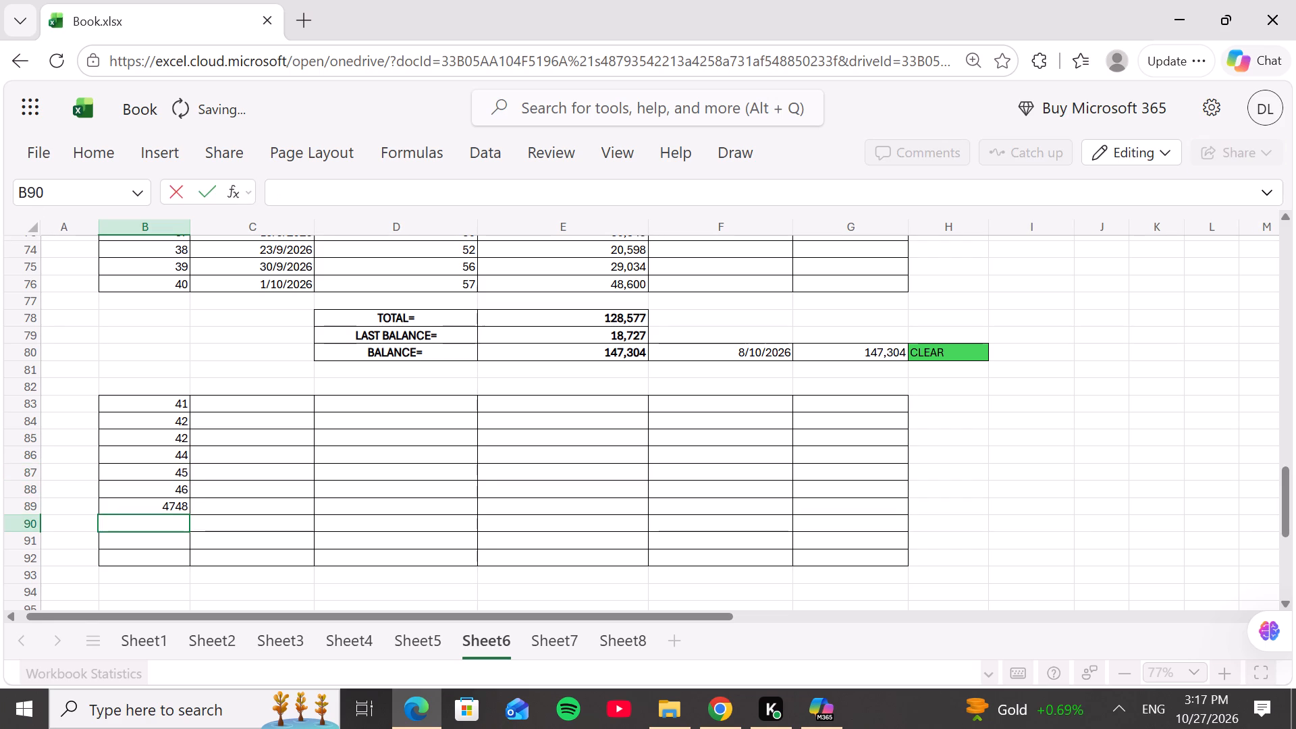
double_click(187, 504)
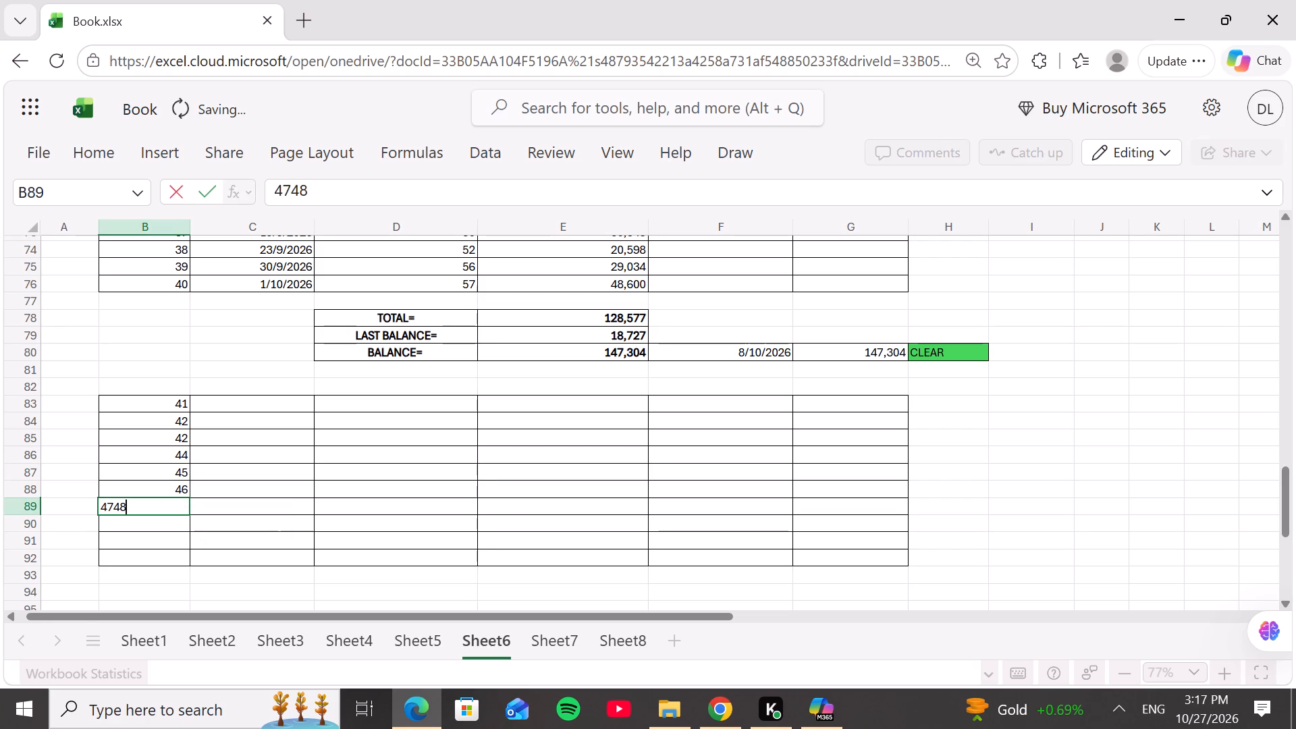
key("BackSpace")
key("BackSpace")
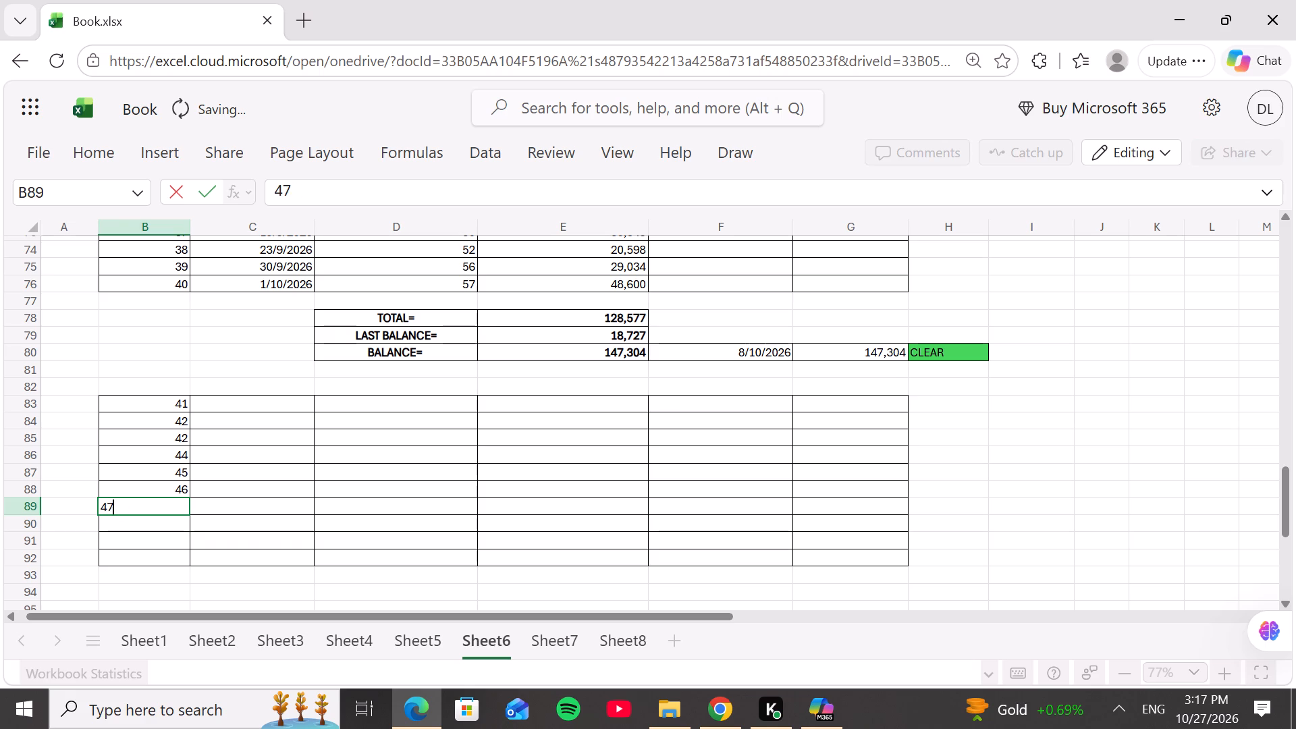
left_click(172, 518)
type("48")
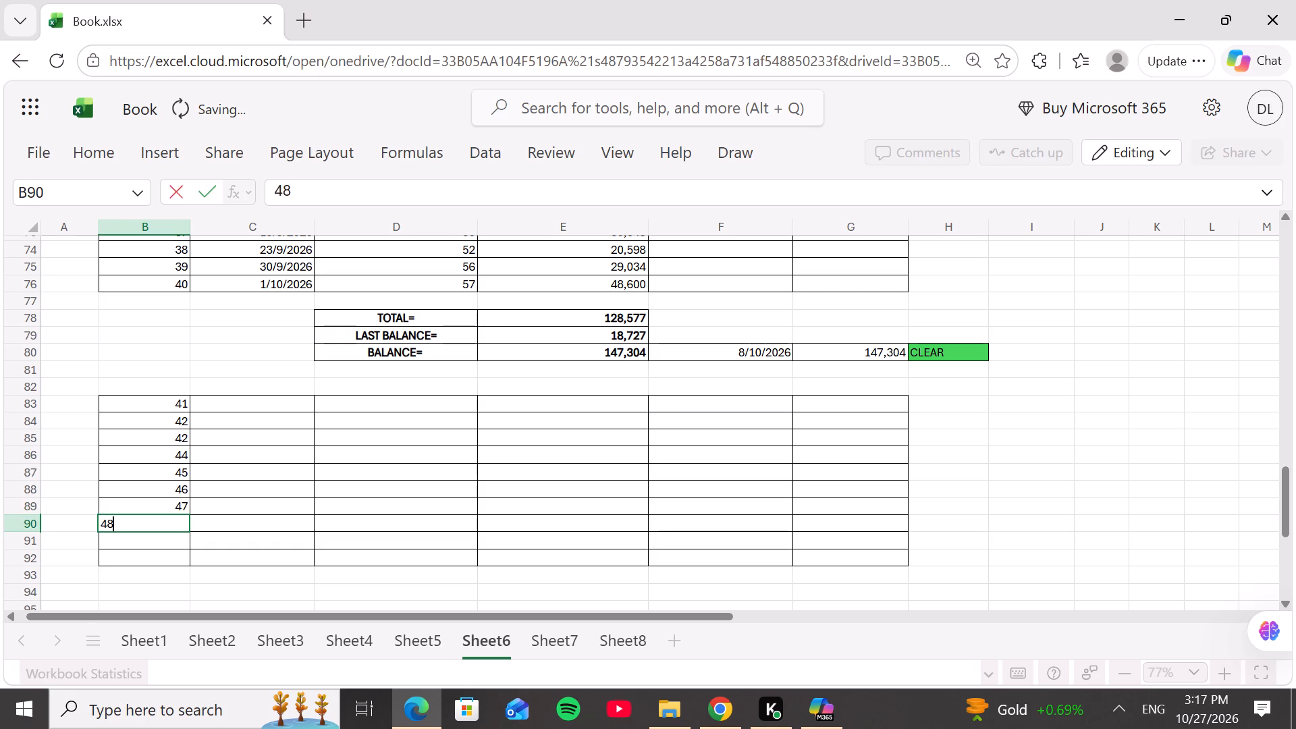
left_click(165, 540)
type("49")
left_click(177, 559)
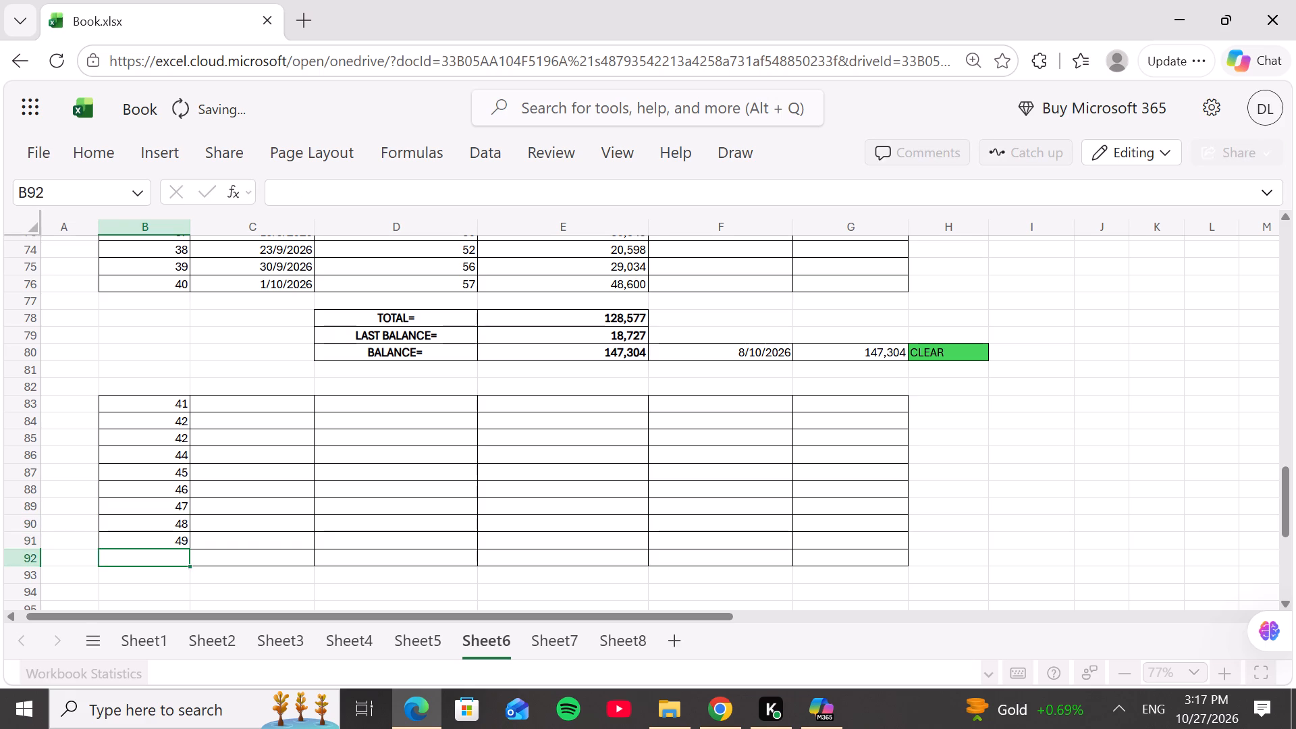
Finish the serial numbers by entering 50 in cell B92, the last row of the new table.
type("50")
left_click(318, 486)
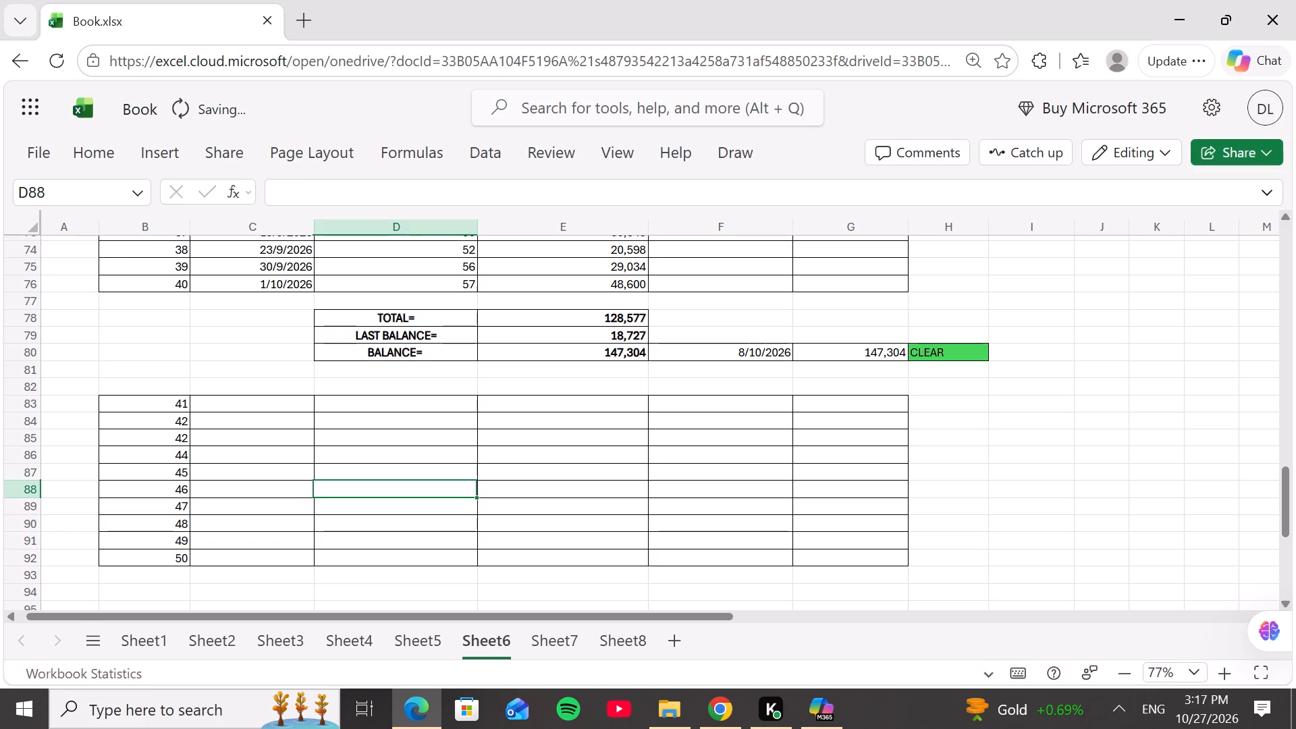
Fill row 83 for serial 41 with date 06/10/2026 in column C, 59 in column D and 29,685 in column E.
left_click(278, 410)
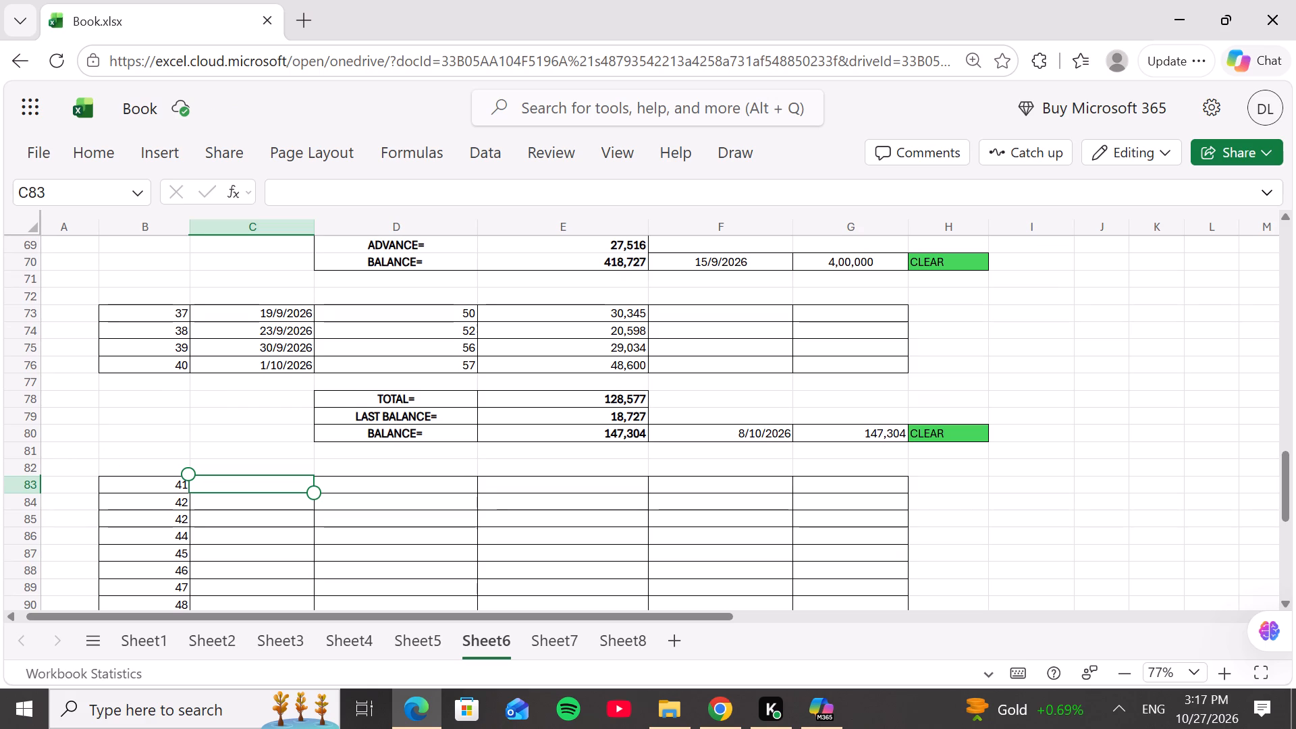
type("06/")
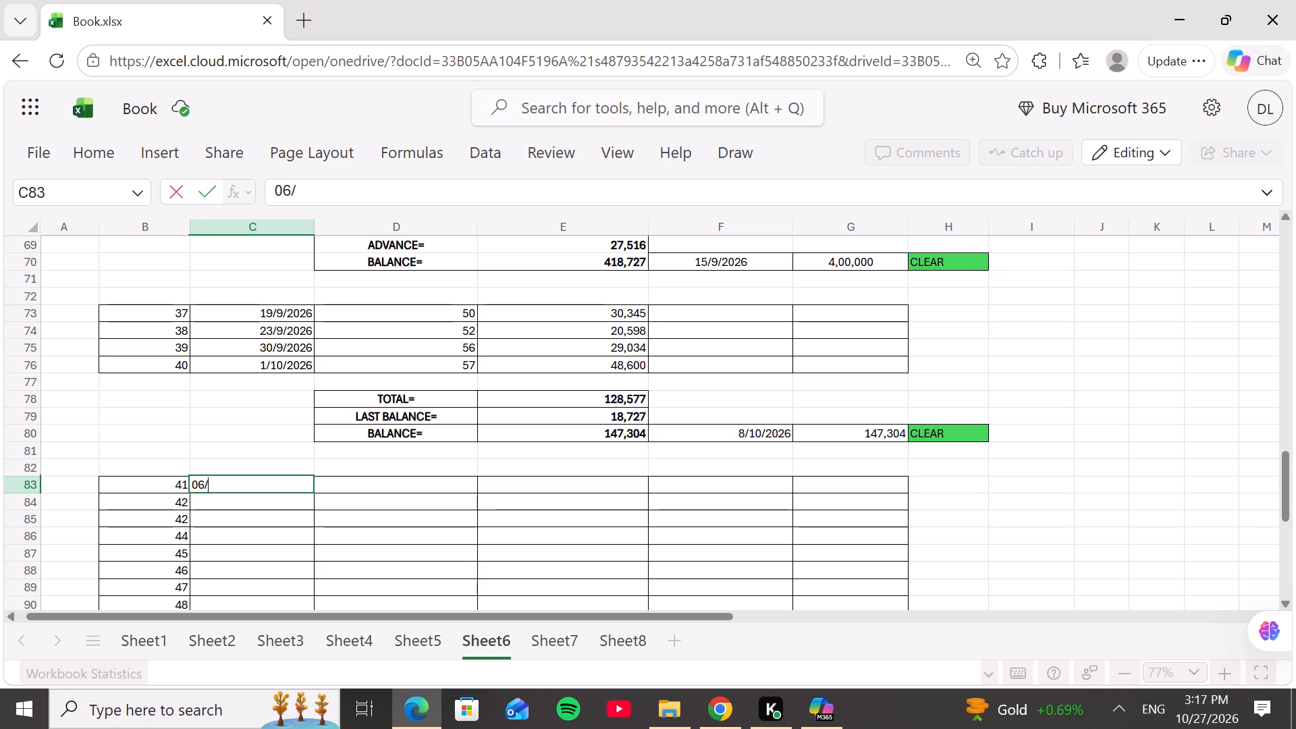
type("10")
type("/2026")
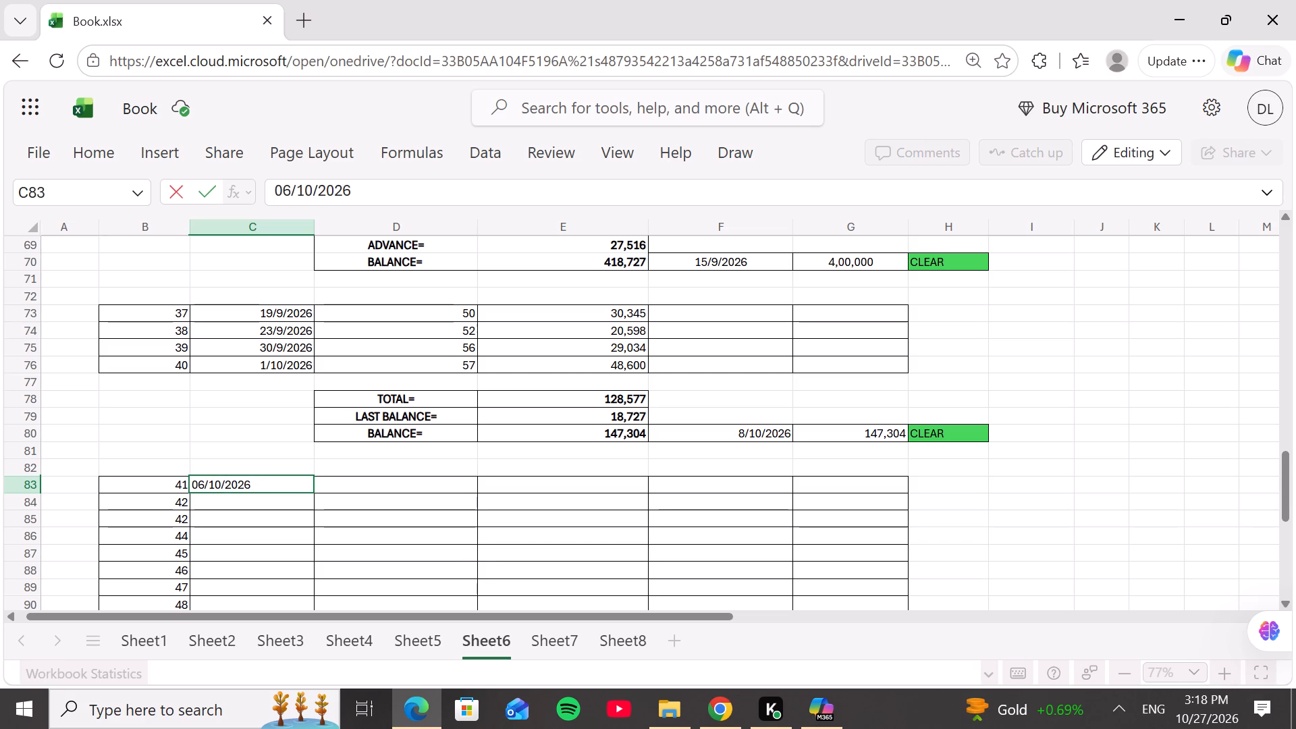
left_click(383, 483)
type("59")
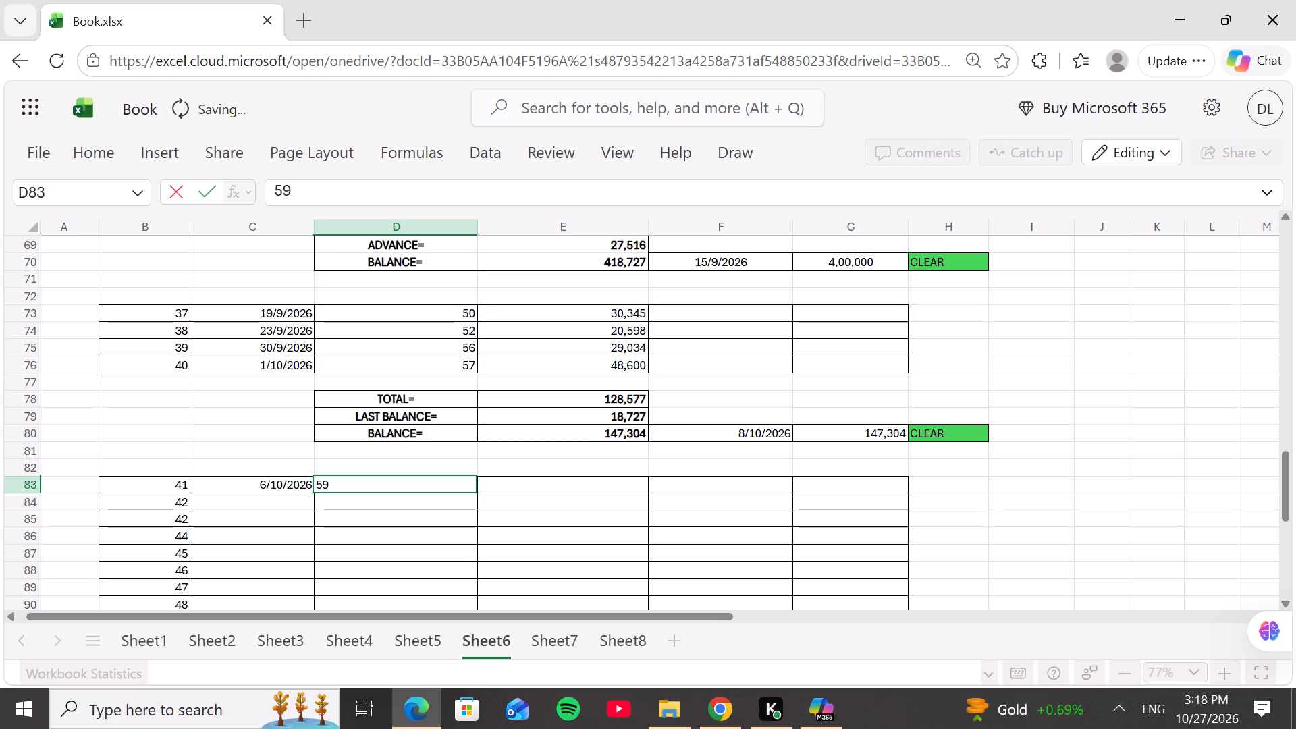
left_click(529, 488)
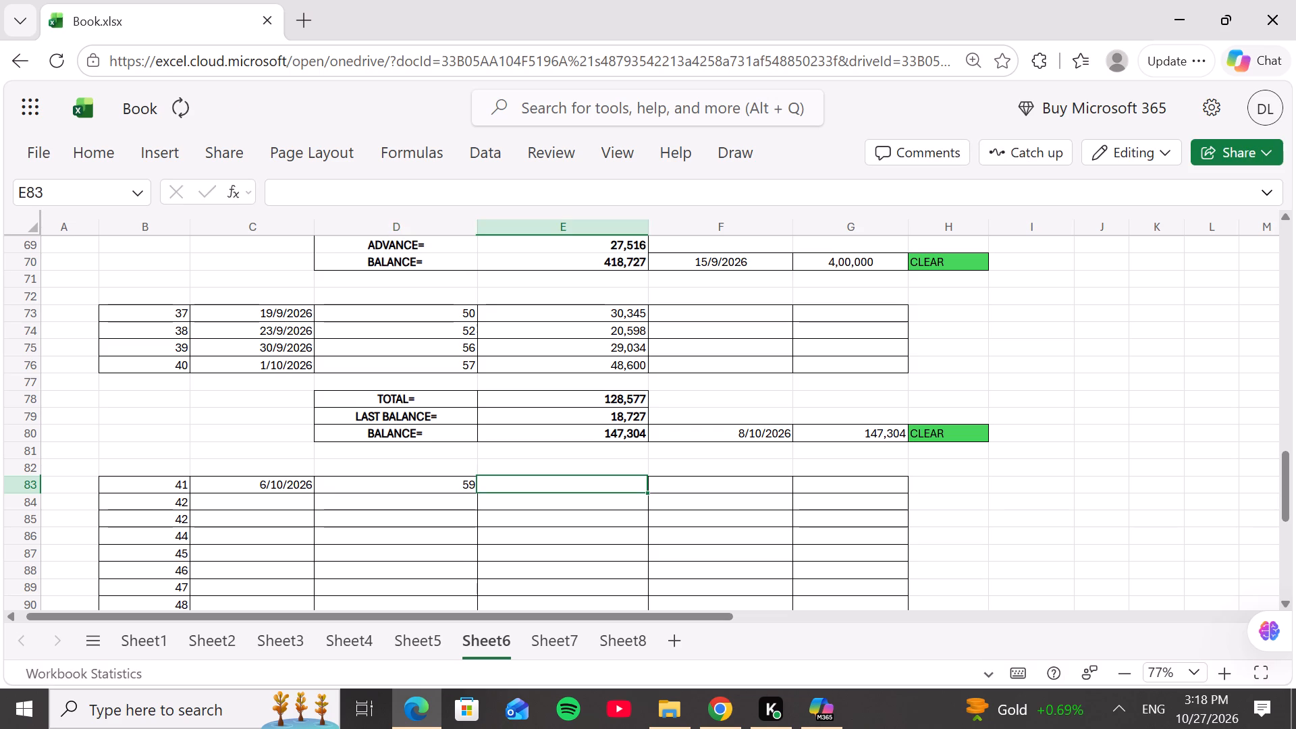
type("29")
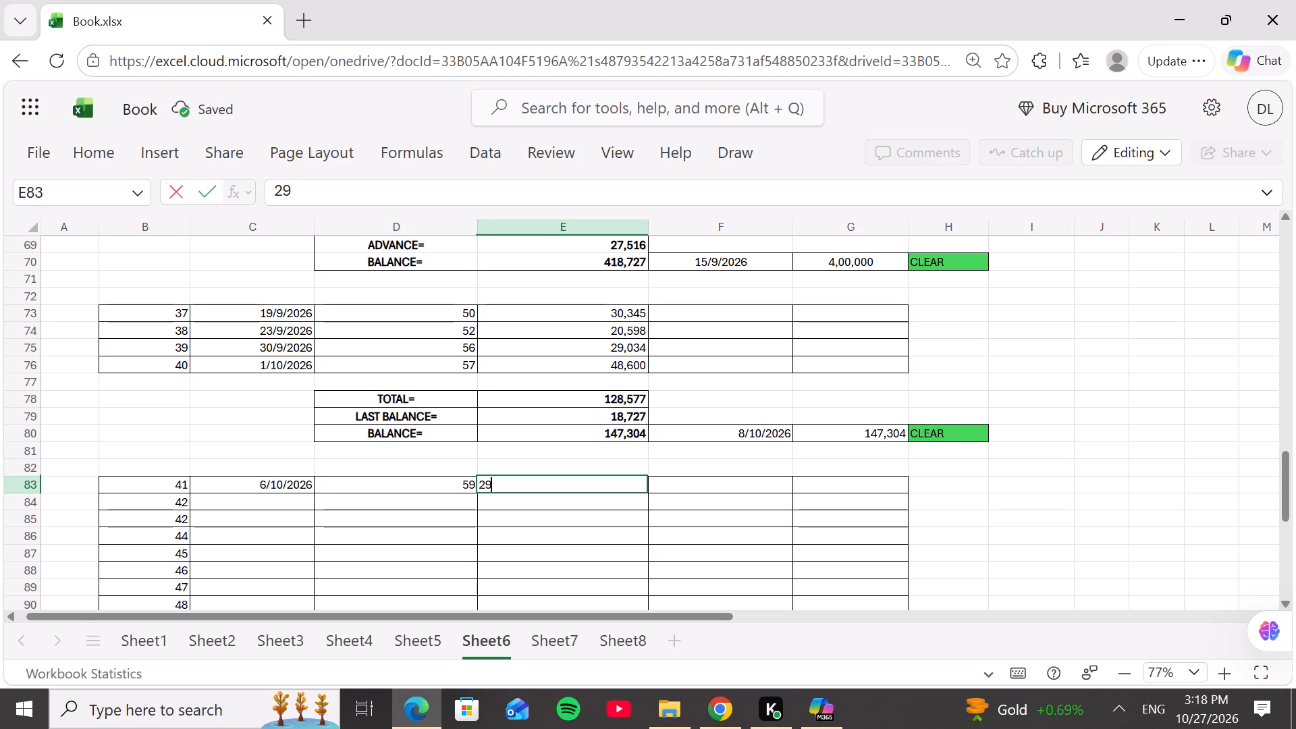
key("comma")
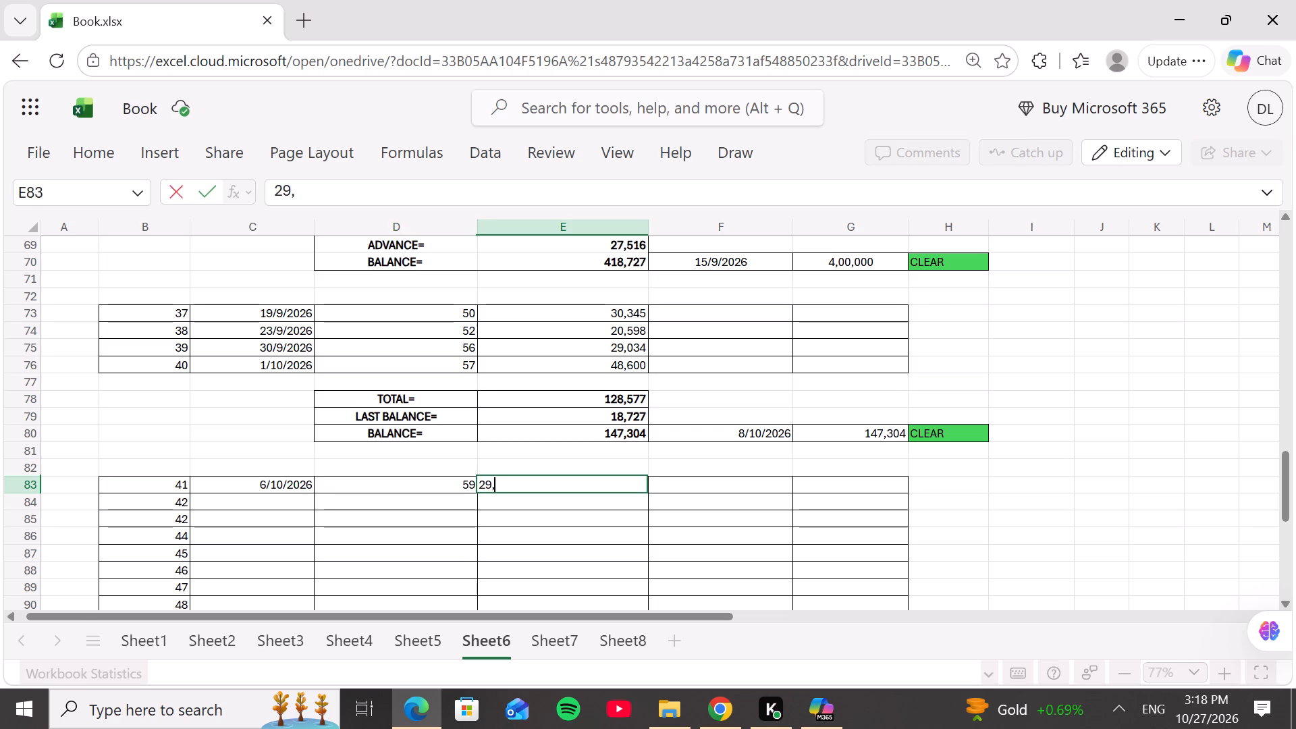
type("685")
Fill row 84 with date 07/10/2026 in column C, number 60 in column D and amount 41,081 in column E.
left_click(286, 502)
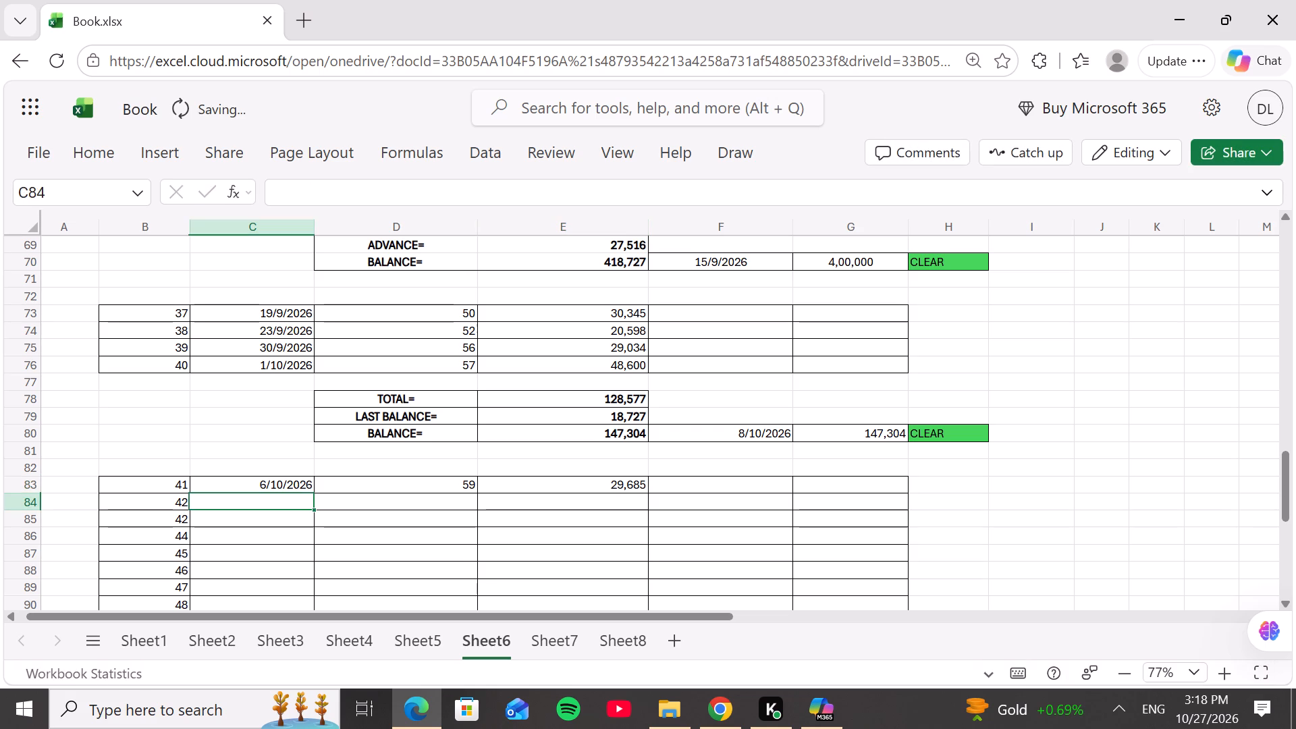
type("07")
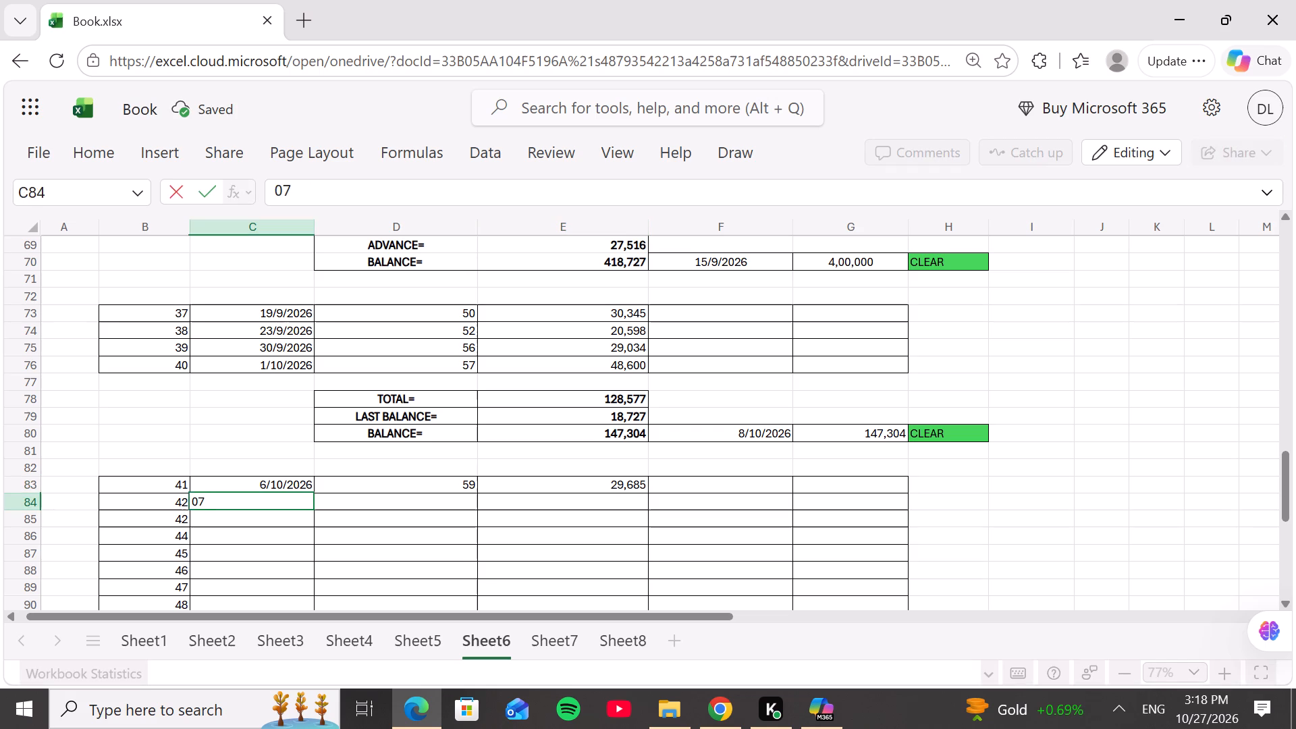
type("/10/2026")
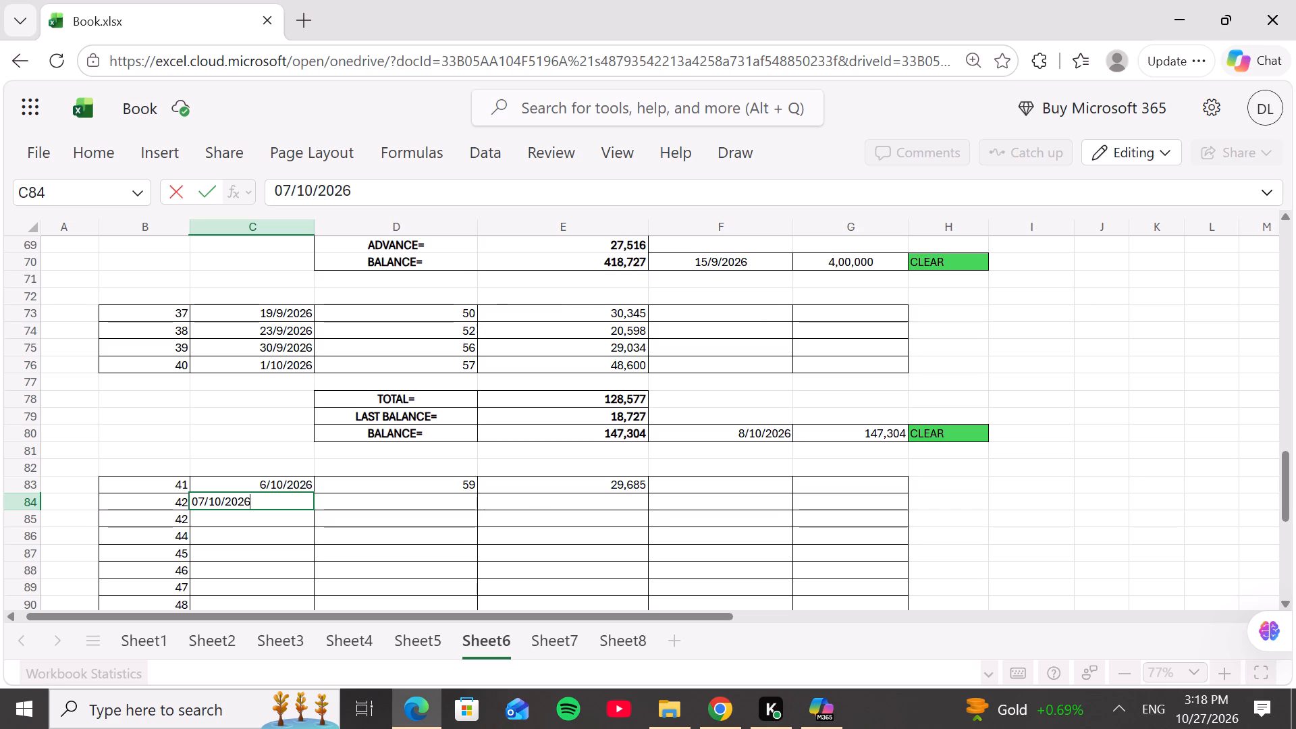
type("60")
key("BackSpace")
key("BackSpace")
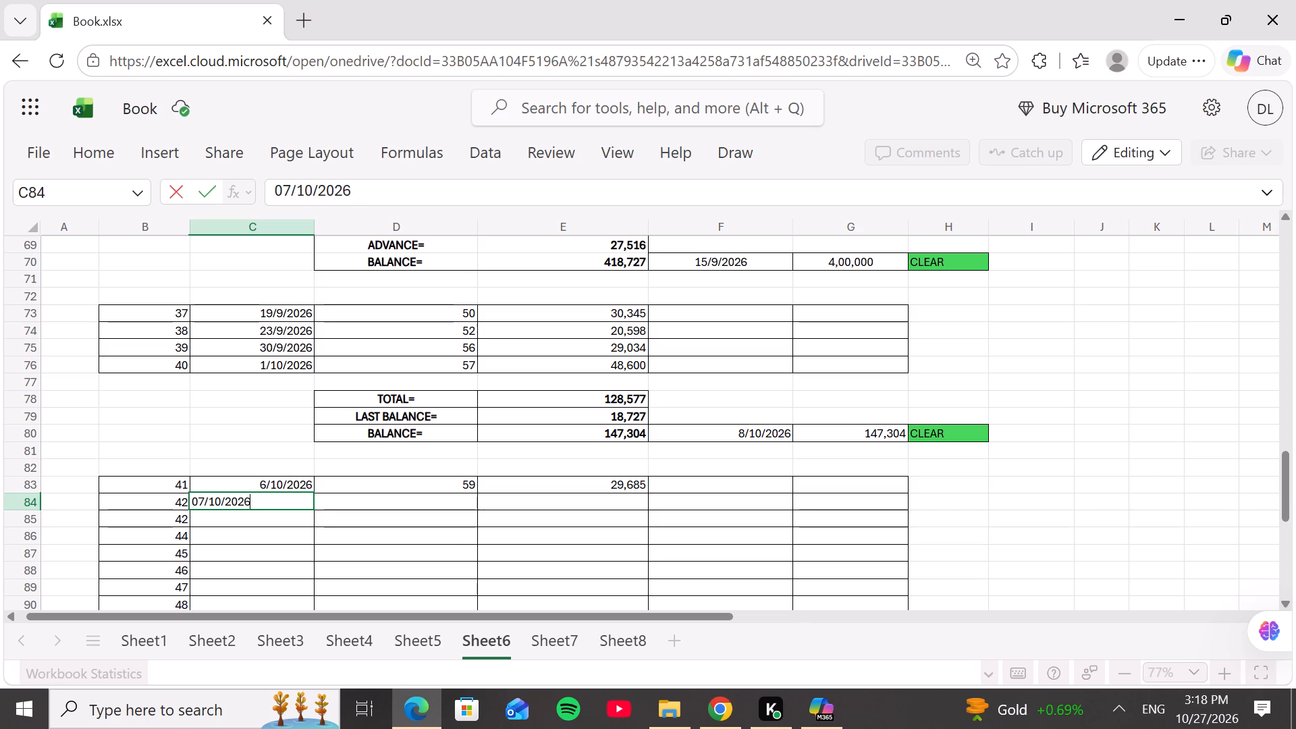
left_click(461, 503)
type("60")
left_click(547, 506)
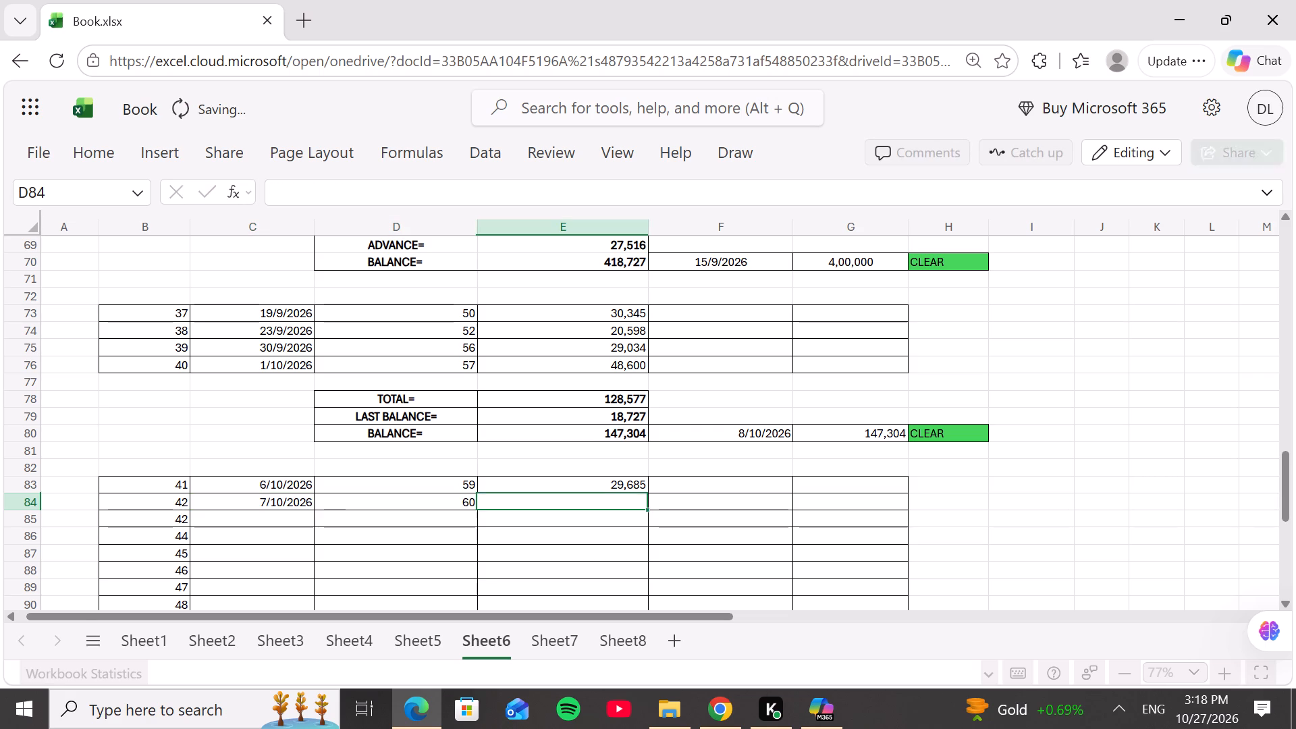
type("41")
key("comma")
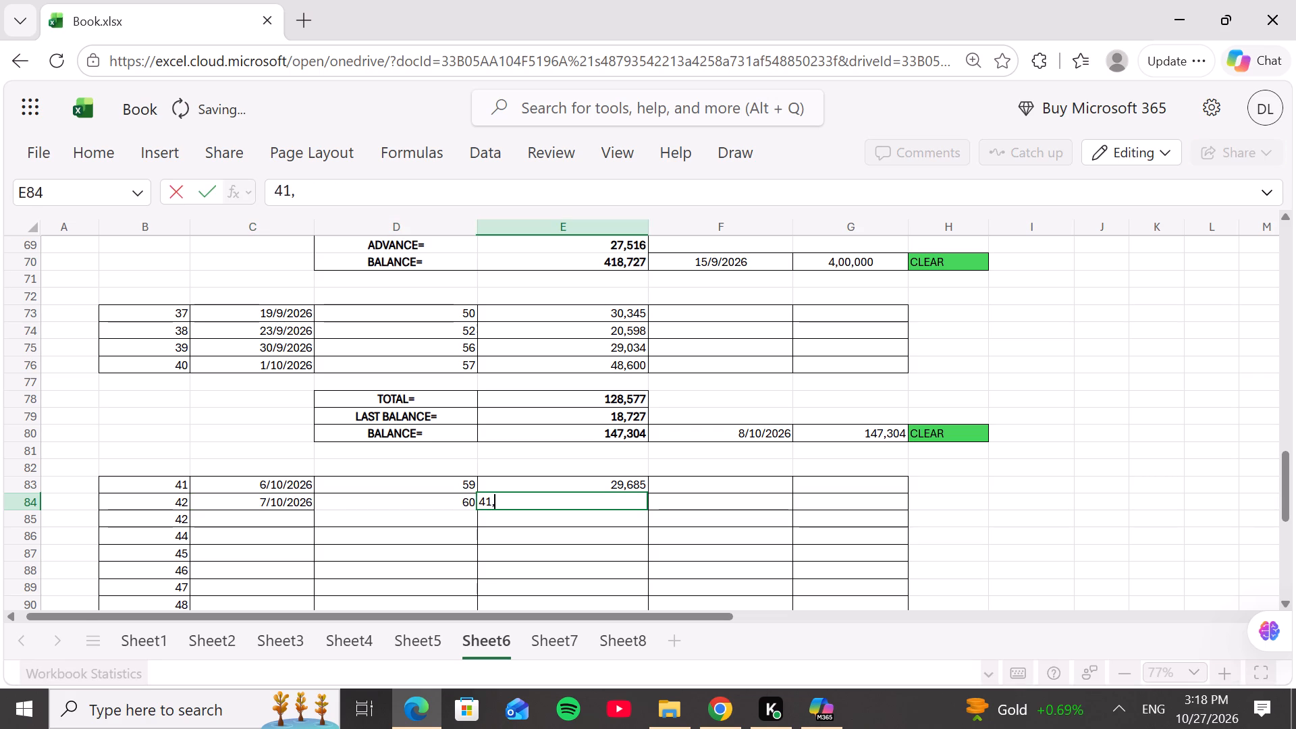
type("081")
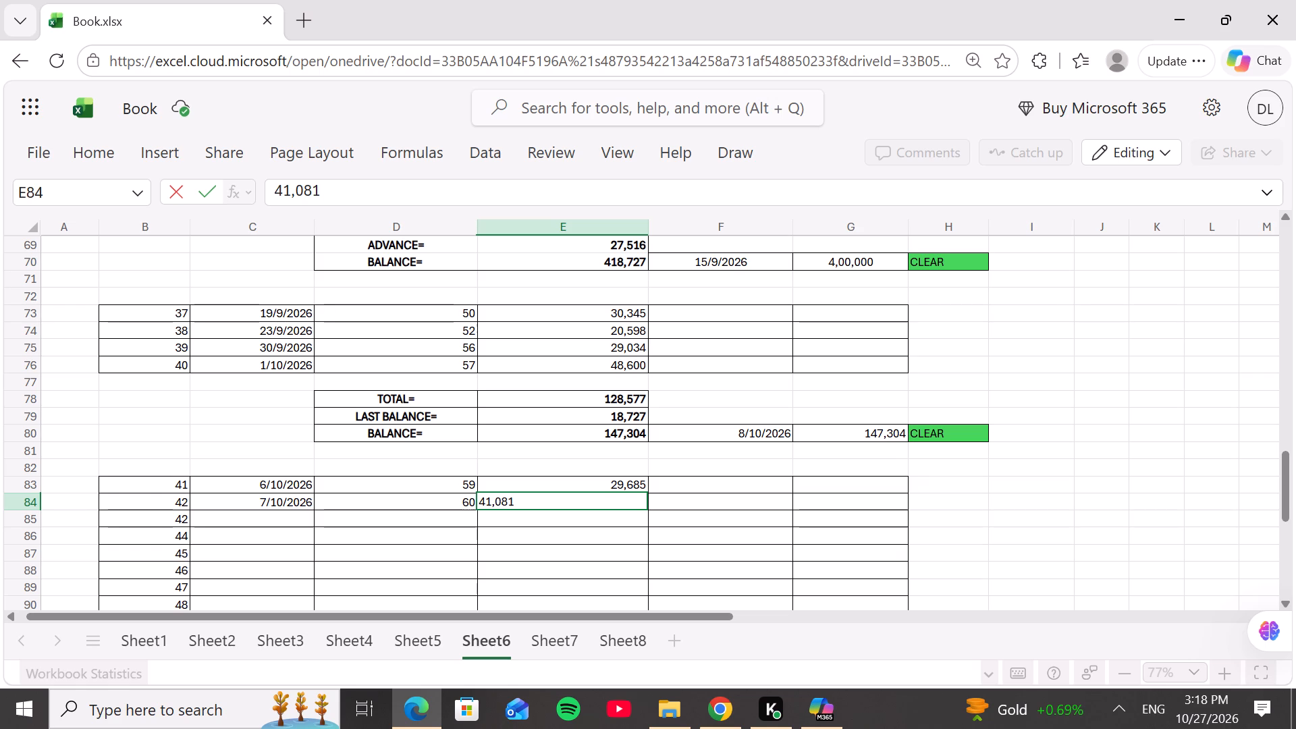
Fill row 85 with date 10/10/2026 in column C, number 61 in column D and amount 15,081 in column E.
left_click(285, 526)
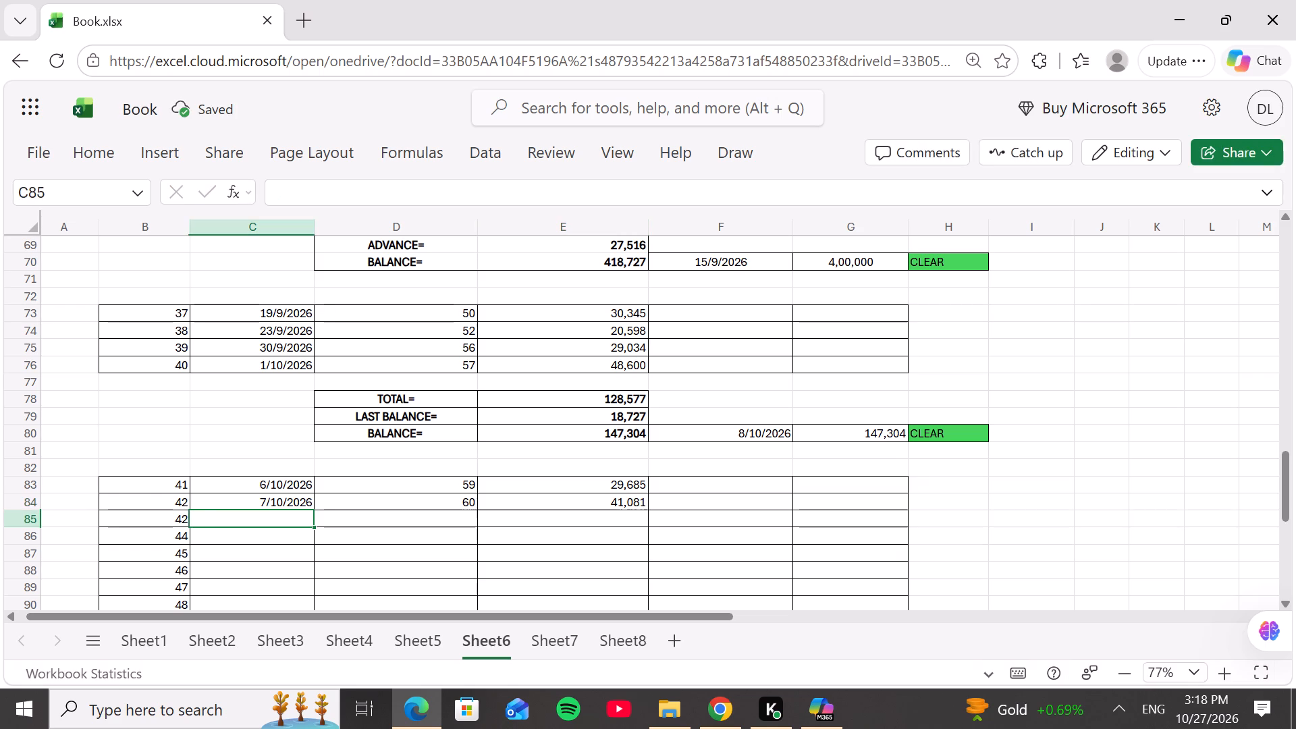
type("10/10")
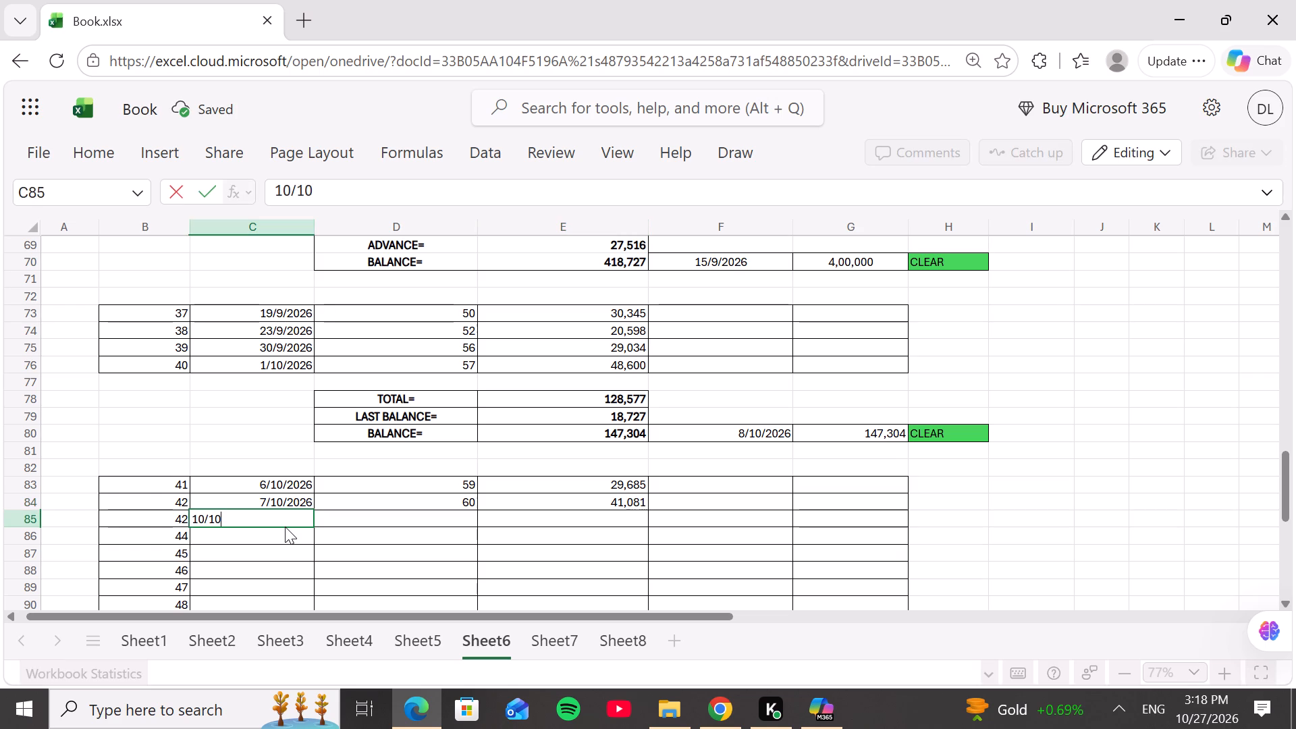
type("/2026")
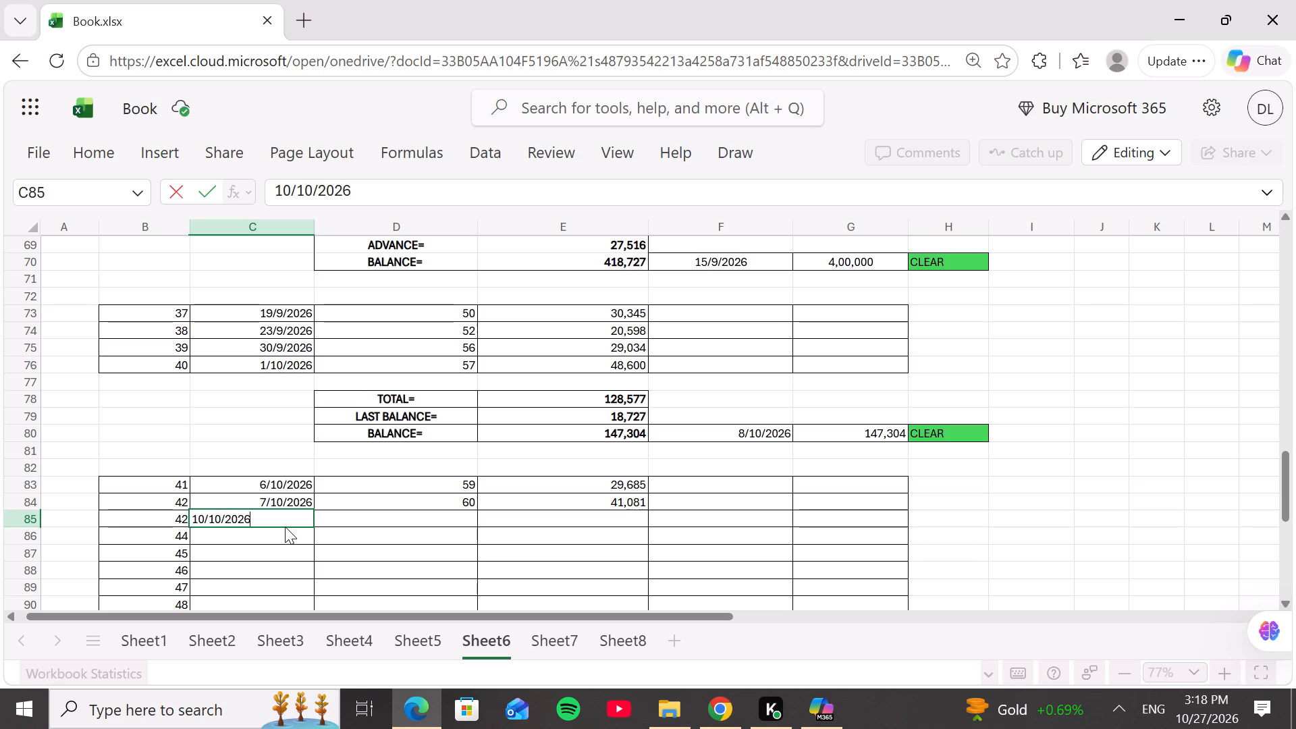
left_click(380, 522)
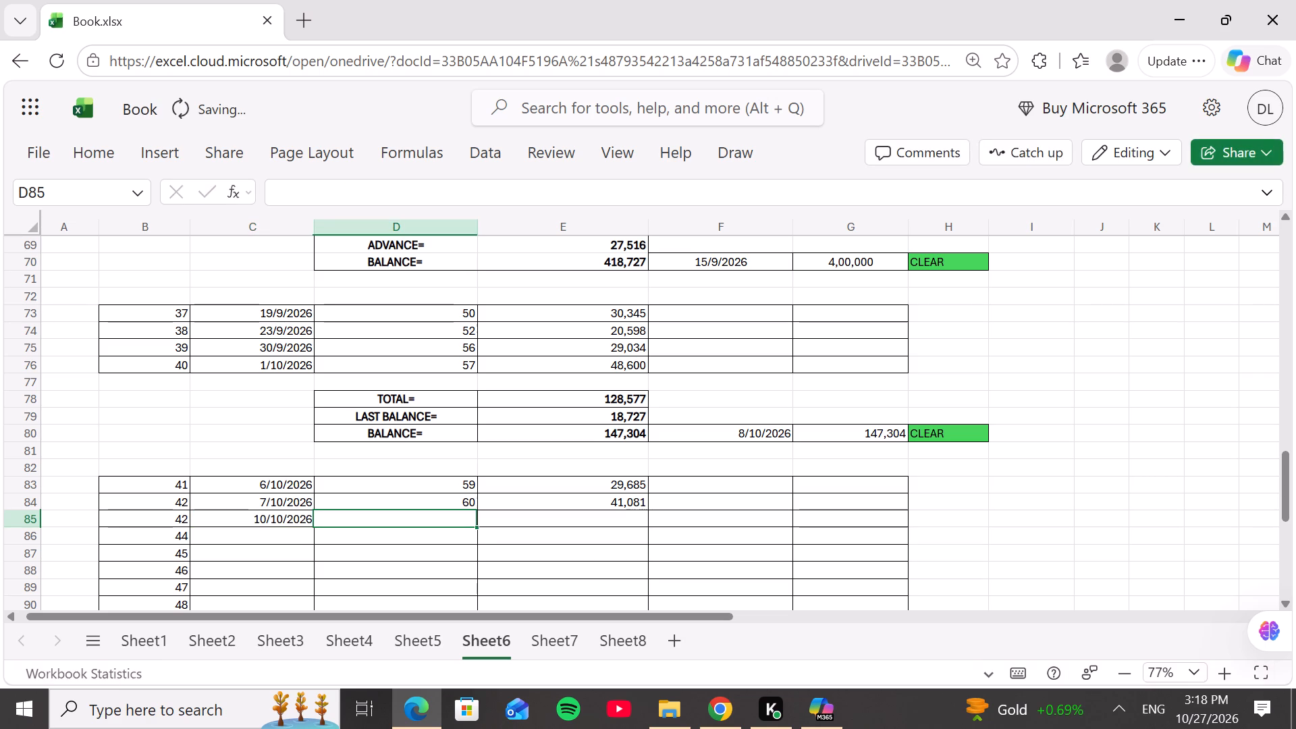
type("61")
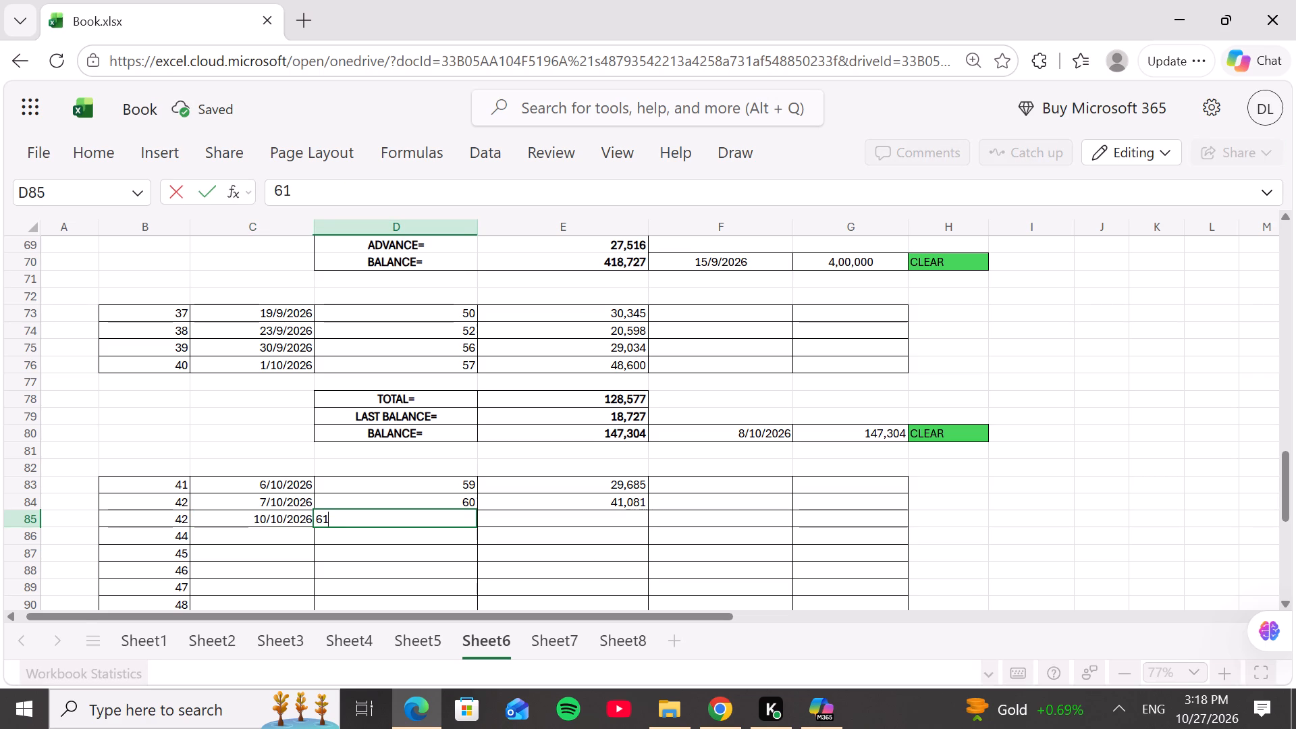
left_click(537, 517)
type("15")
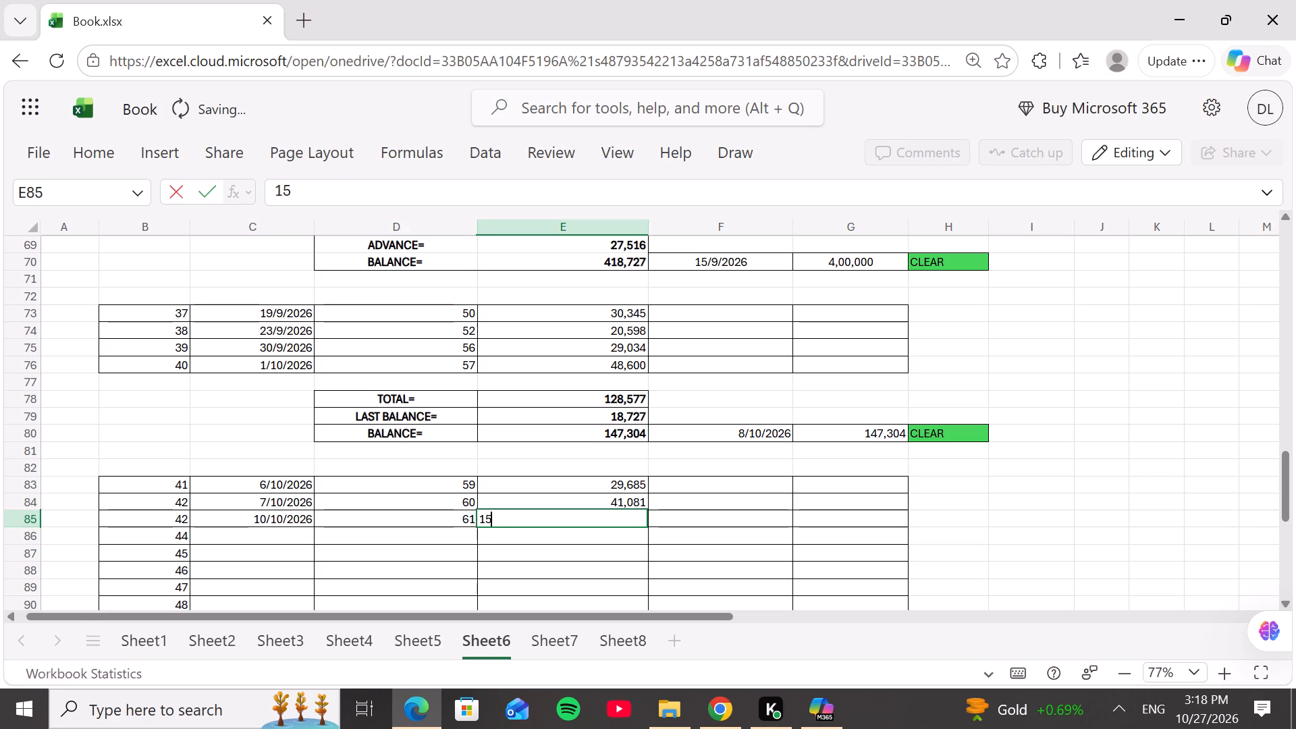
type(",081")
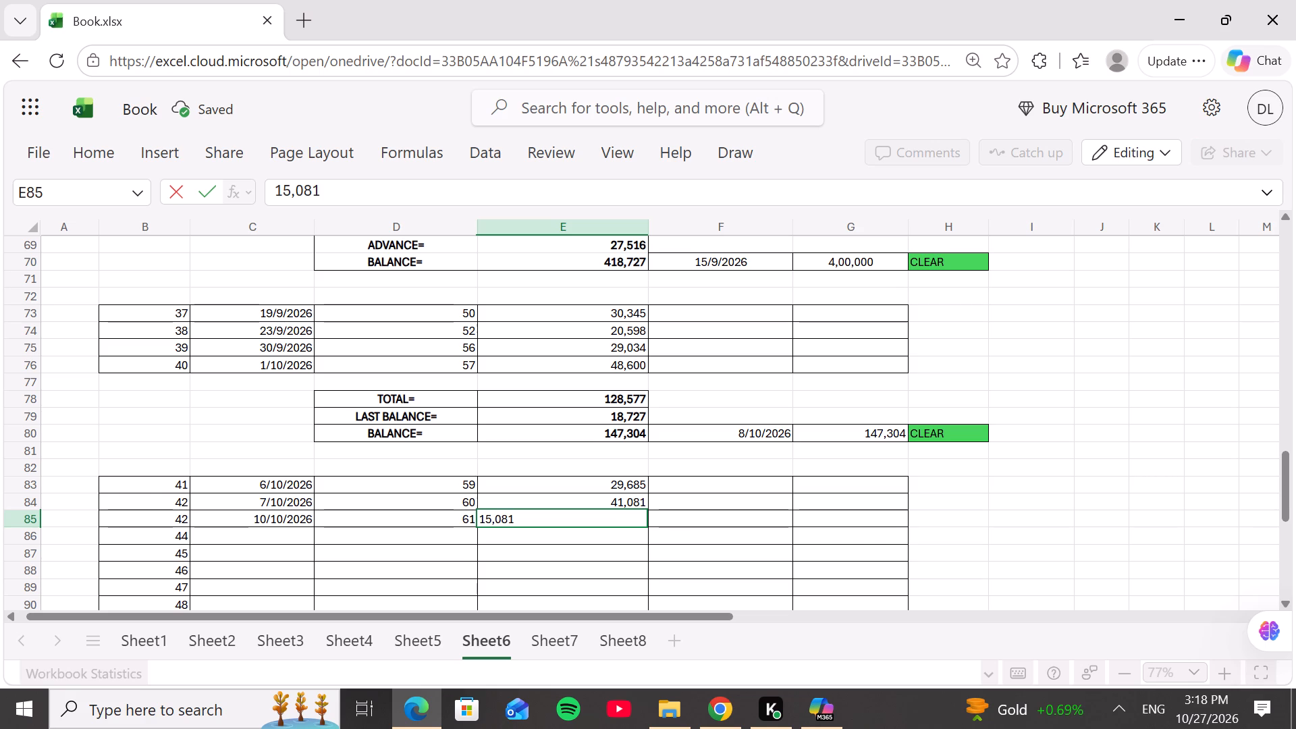
Fill row 86 for serial 44 with date 12/10/2026 in column C, 64 in column D and 42,377 in column E.
left_click(279, 539)
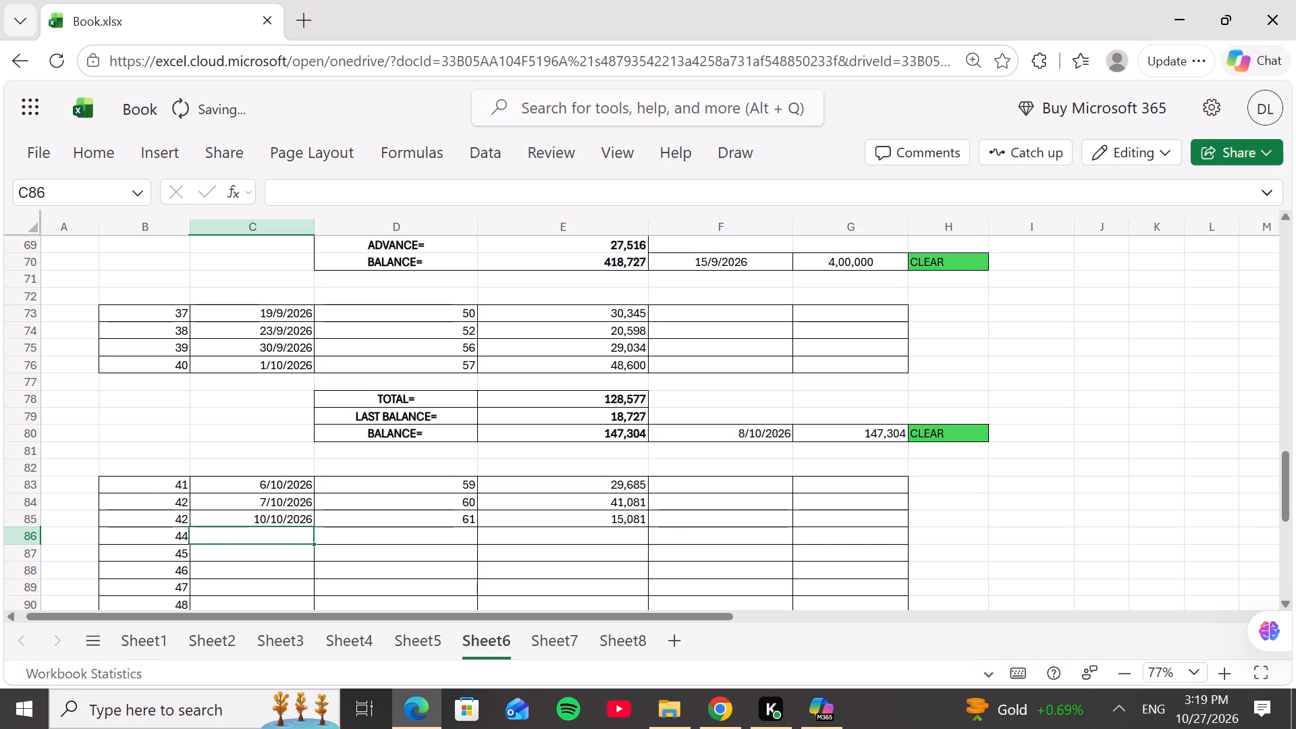
type("12/10/2026")
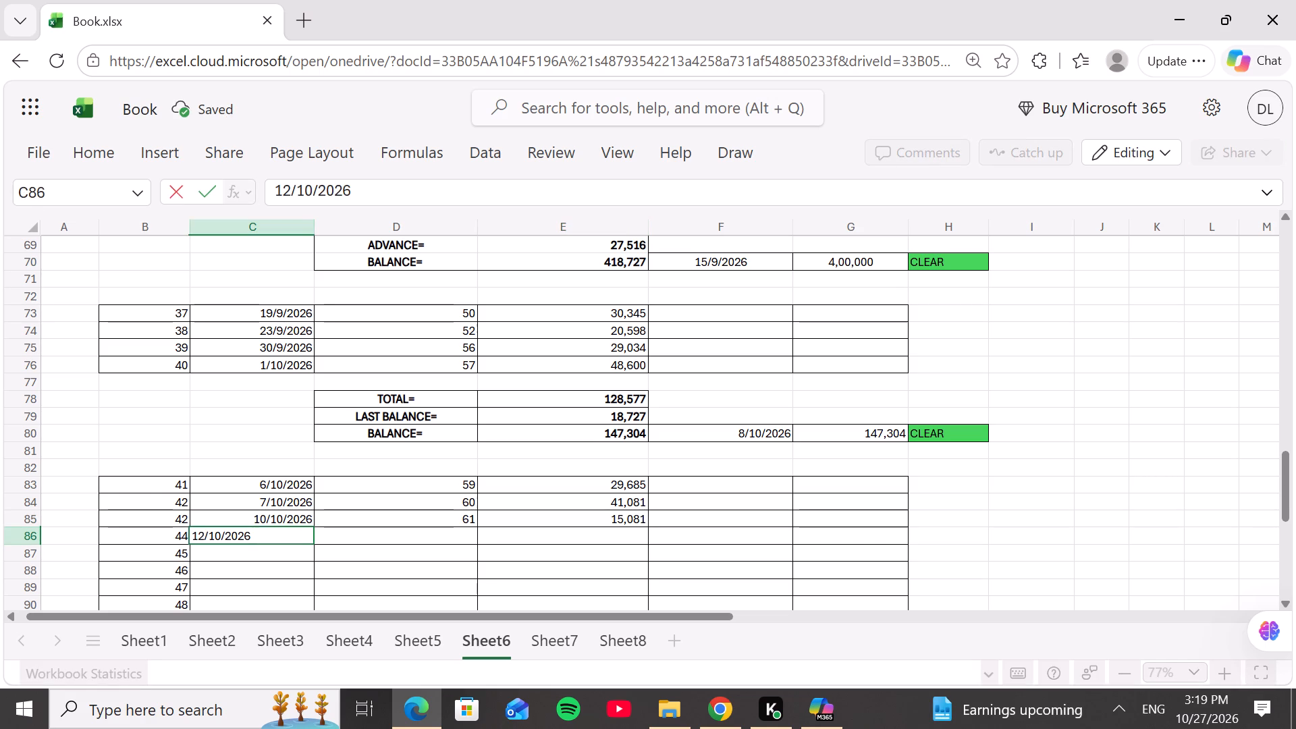
left_click(385, 535)
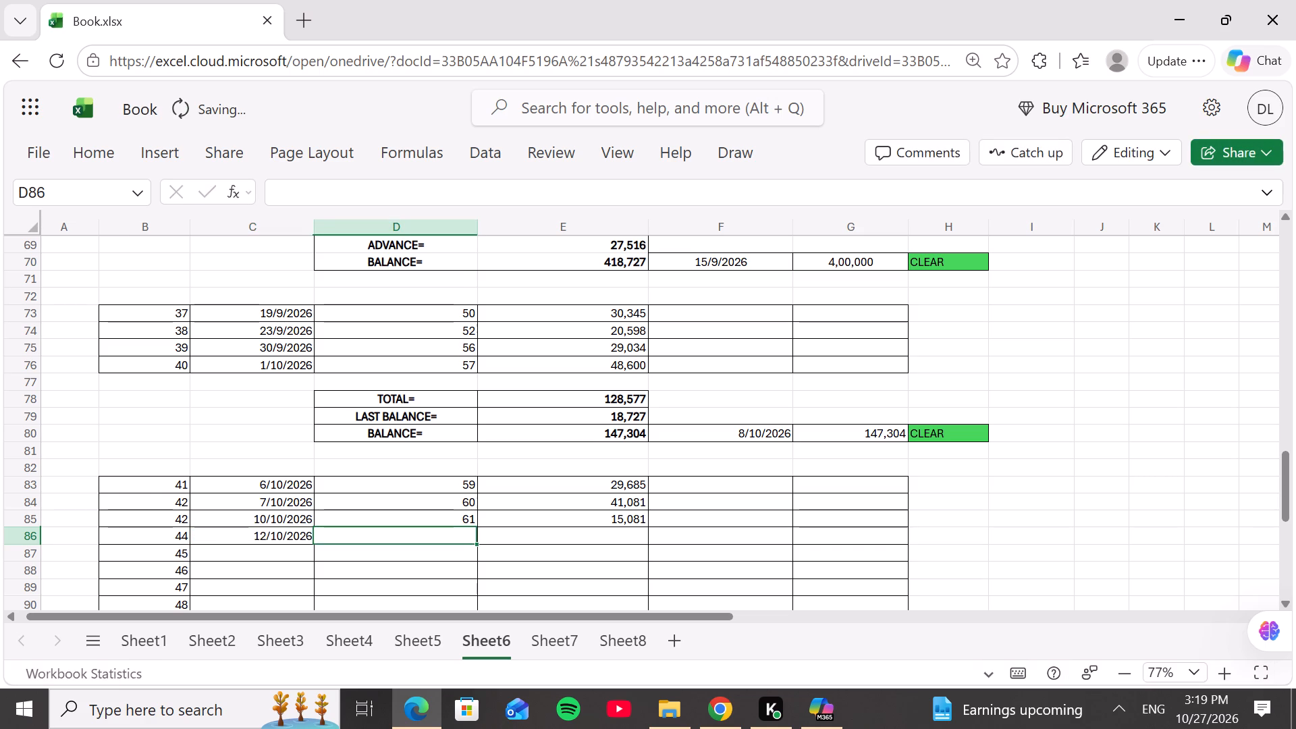
type("64")
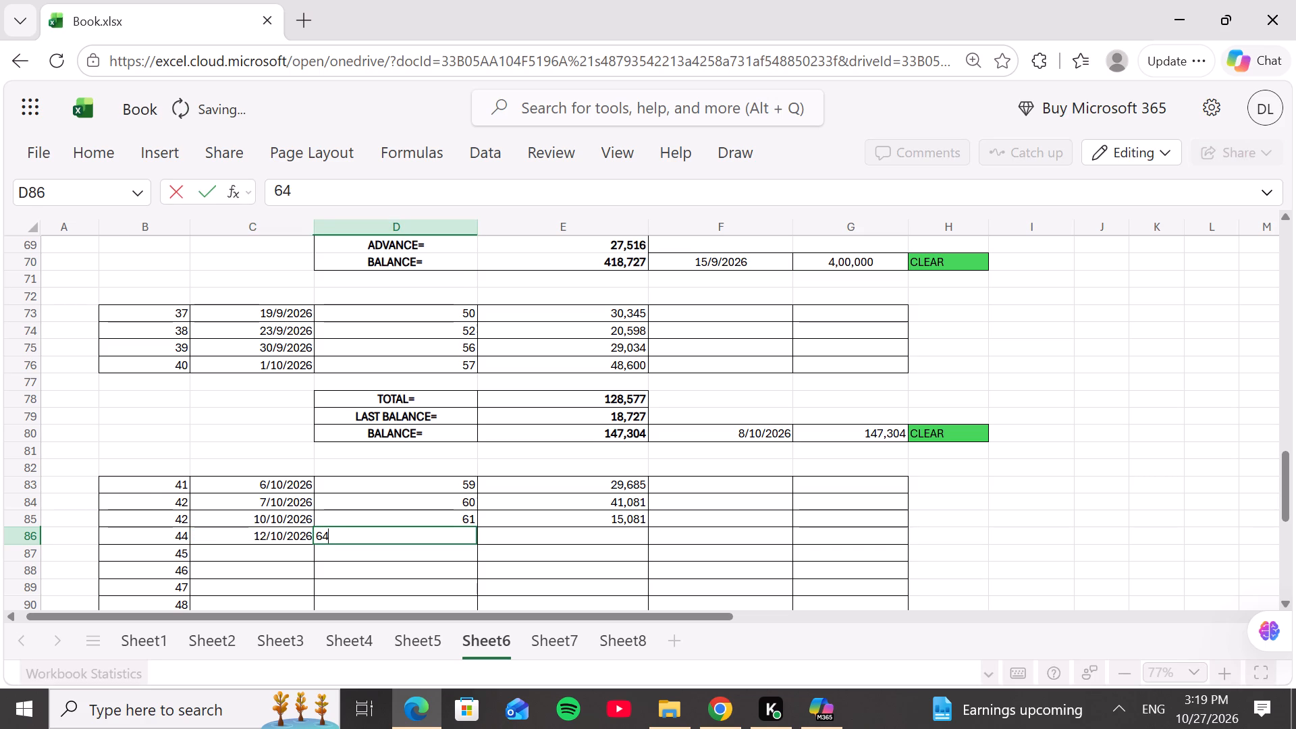
left_click(537, 533)
type("42")
key("comma")
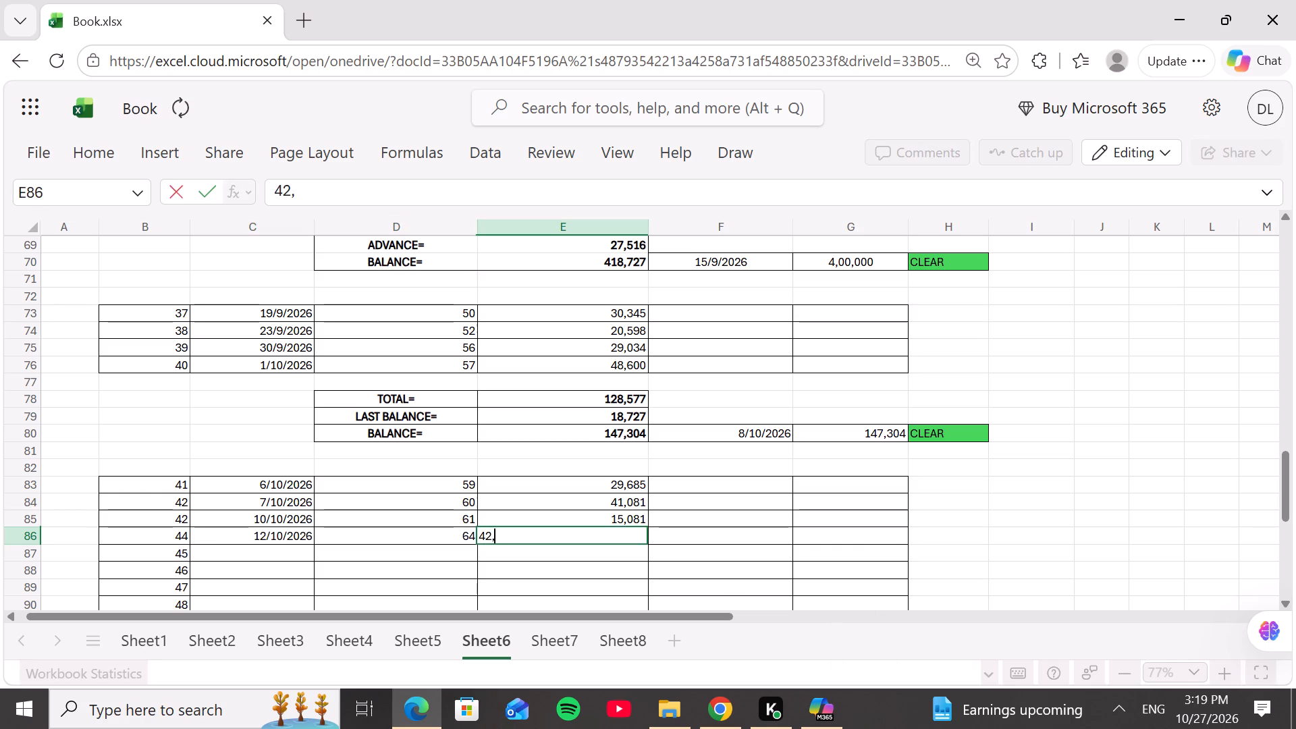
type("377")
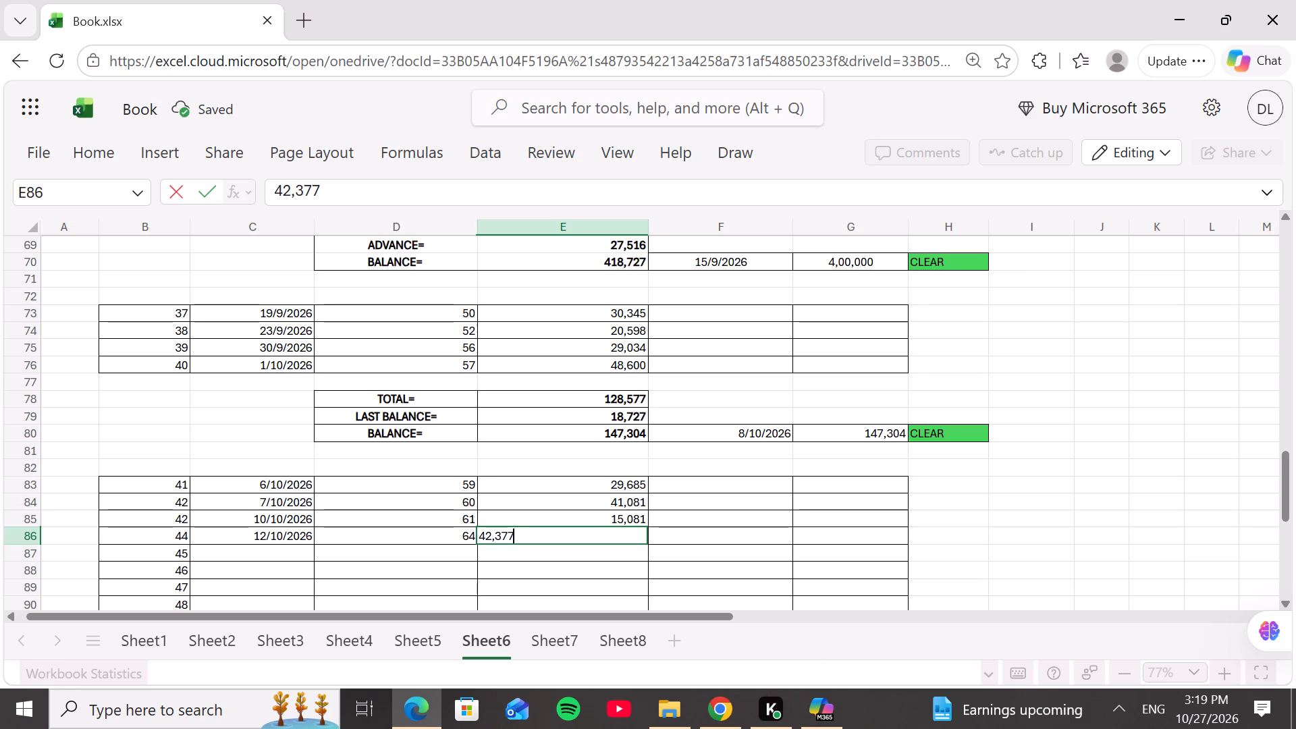
Fill row 87 for serial 45 with date 13/10/2026 in column C, 65 in column D and 35,812 in column E.
left_click(298, 556)
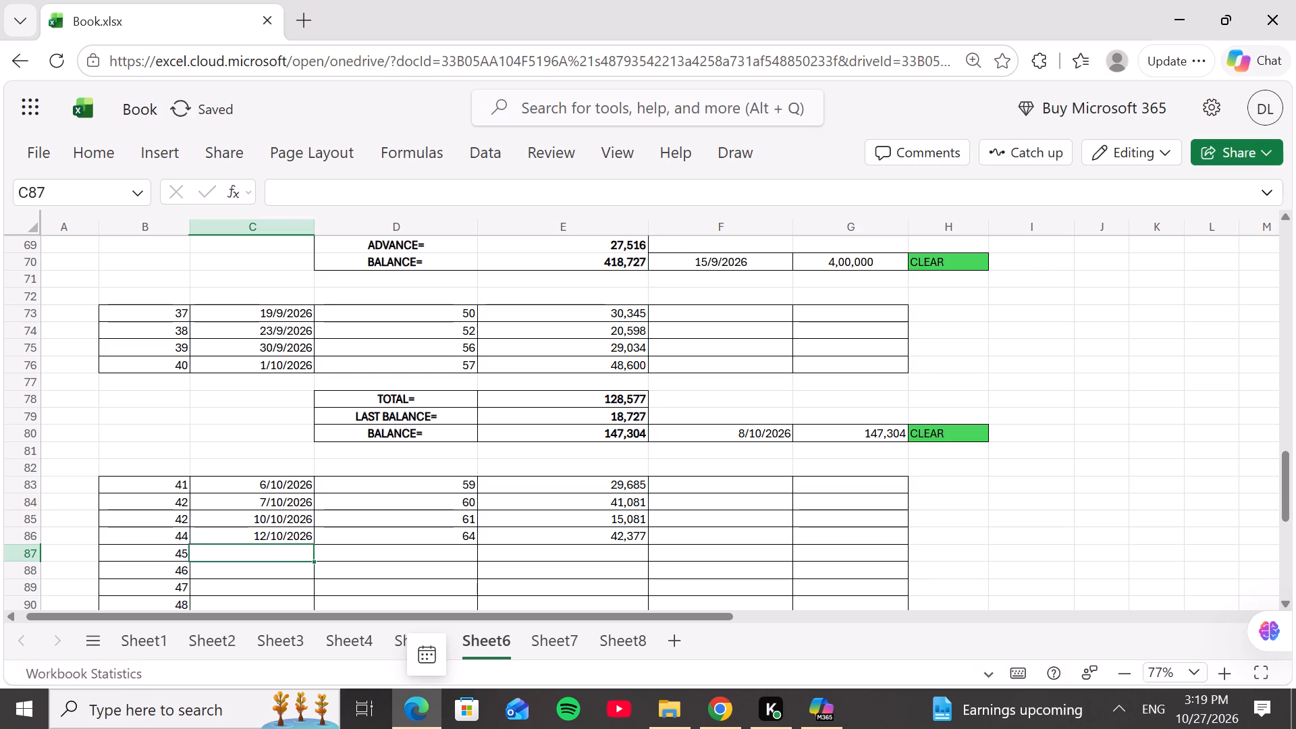
type("13/10/2026")
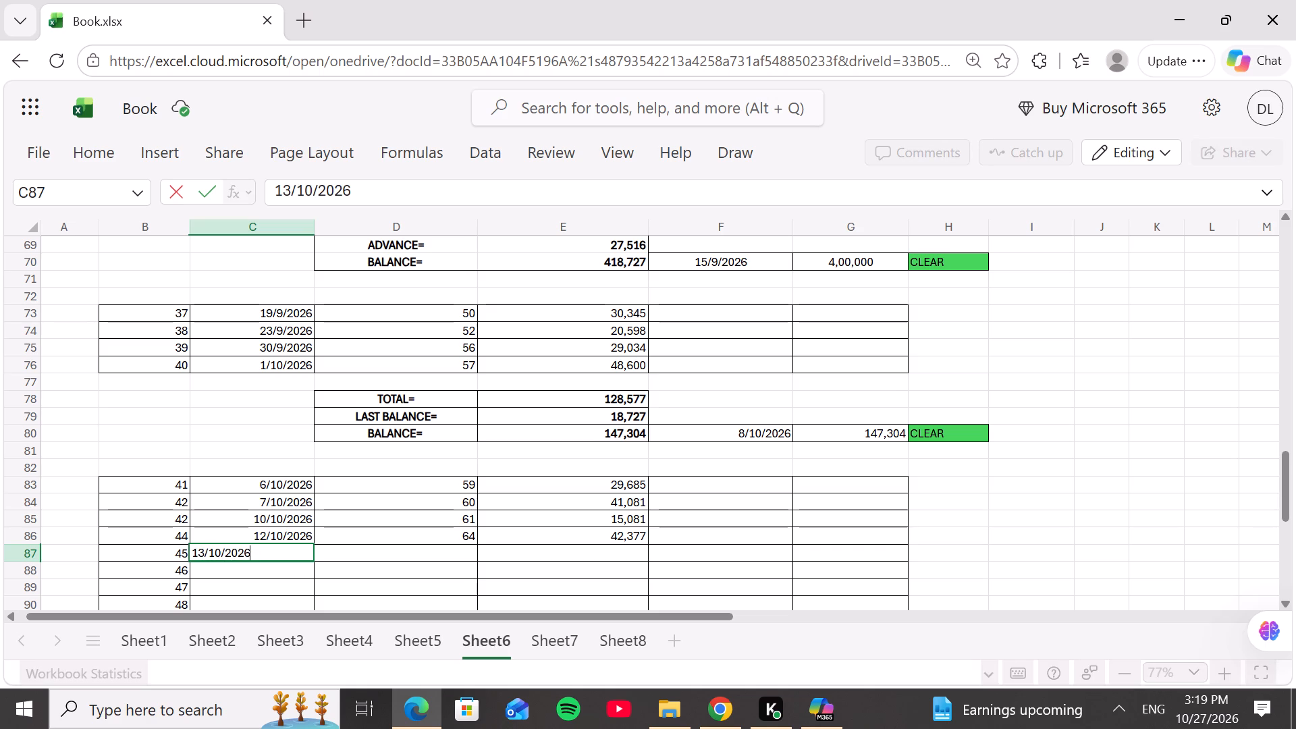
left_click(396, 555)
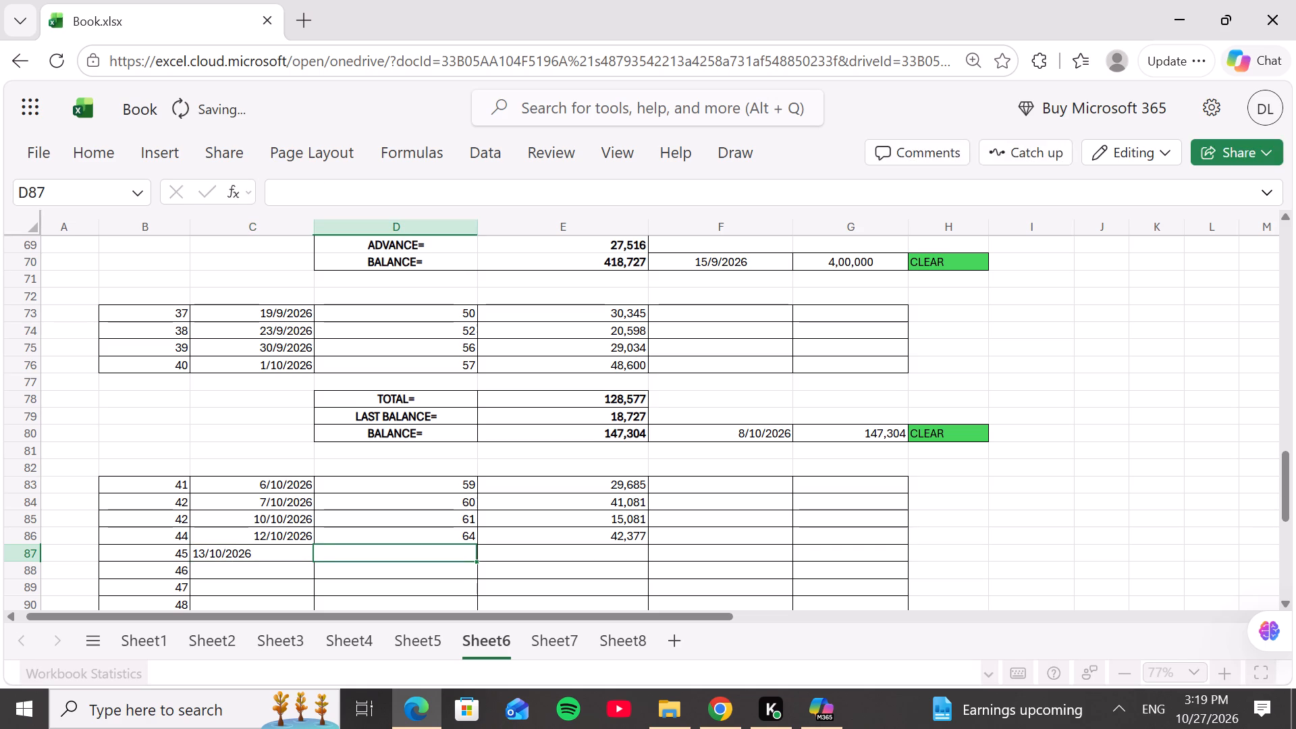
type("65")
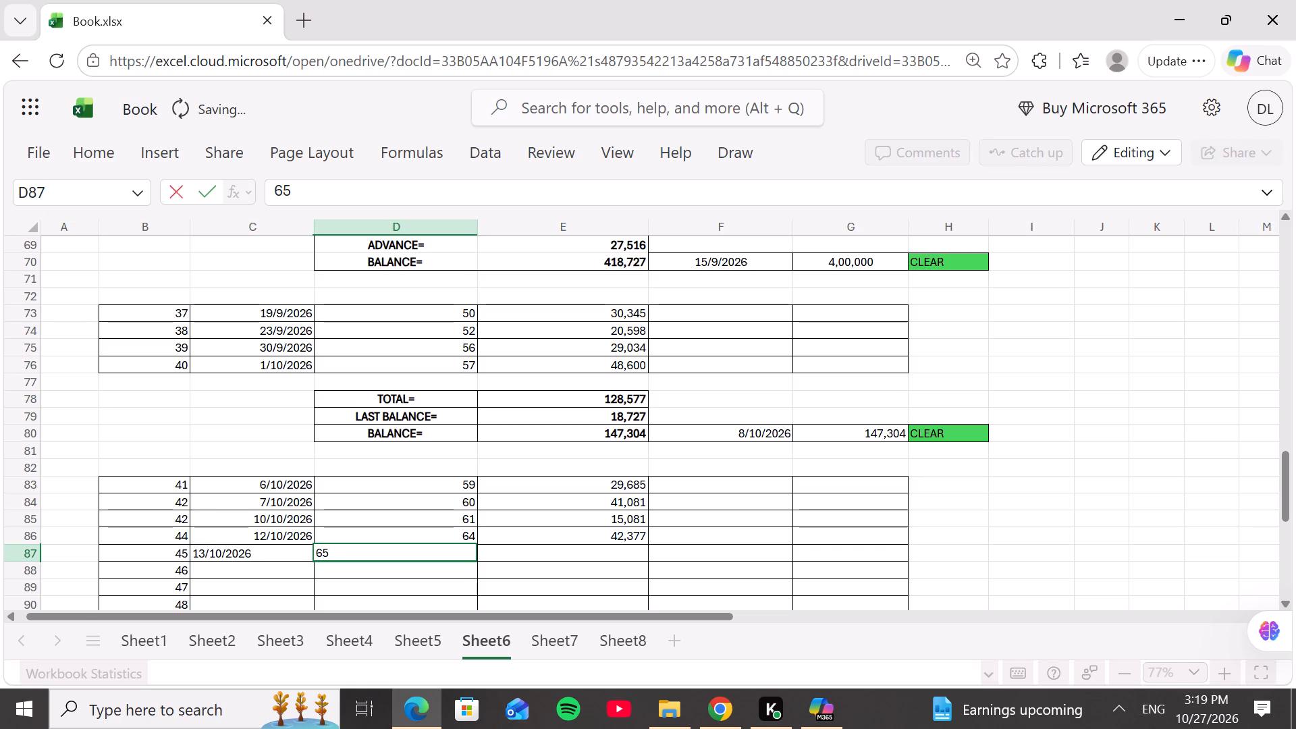
left_click(531, 553)
type("35")
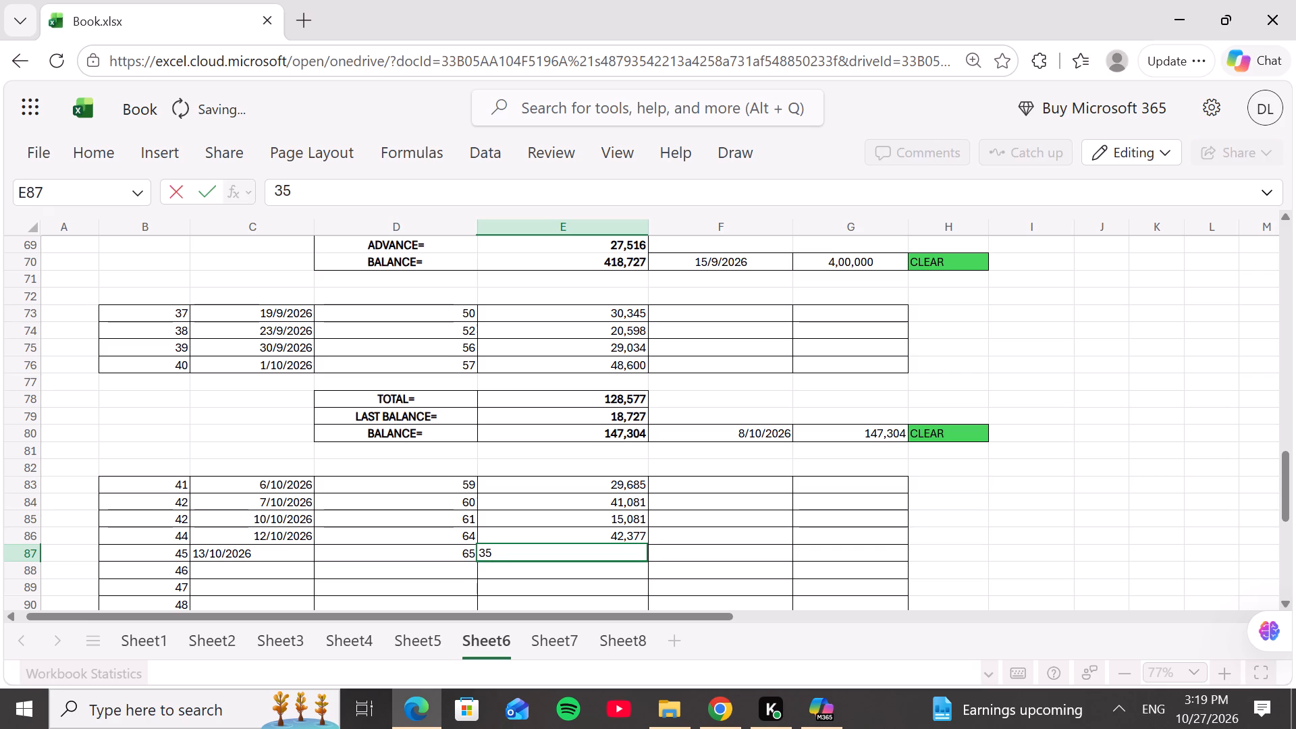
key("comma")
type("812")
Fill row 88 for serial 46 with date 19/10/2026 in column C, 66 in column D and 40,954 in column E.
left_click(292, 572)
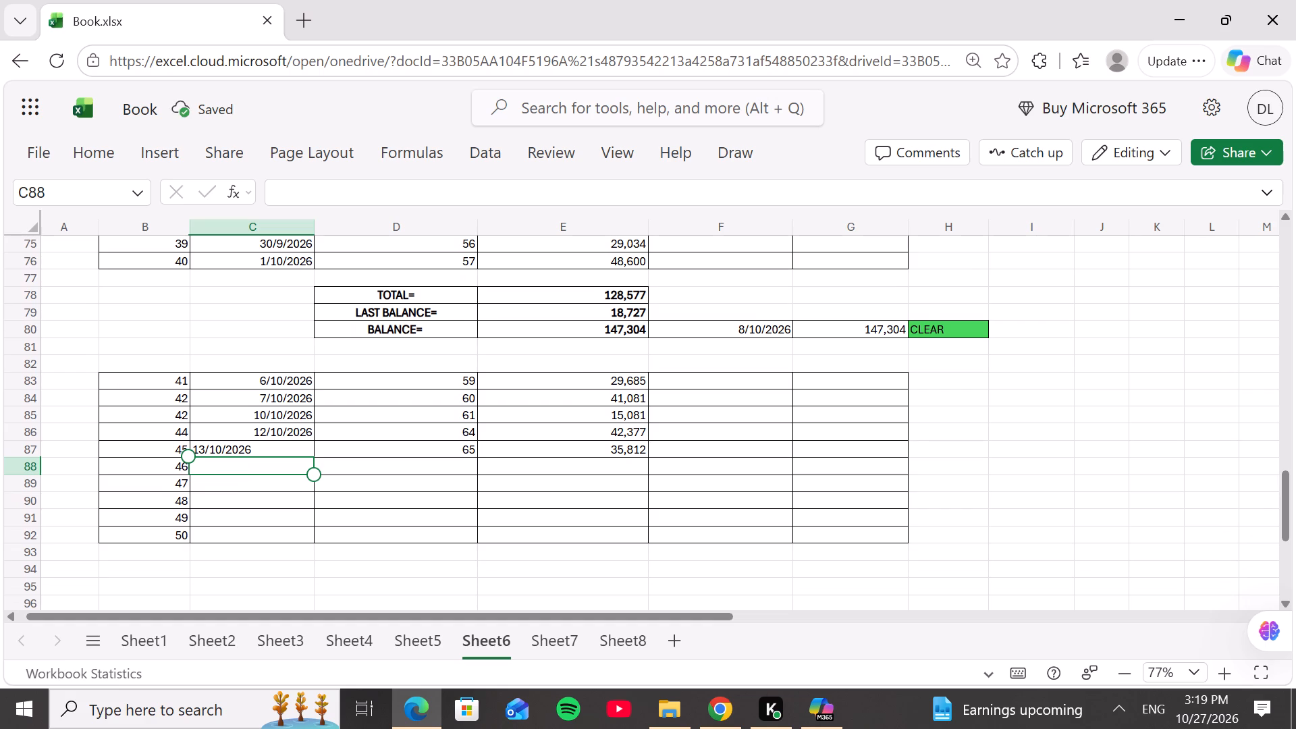
type("19")
type("/10")
type("/2026")
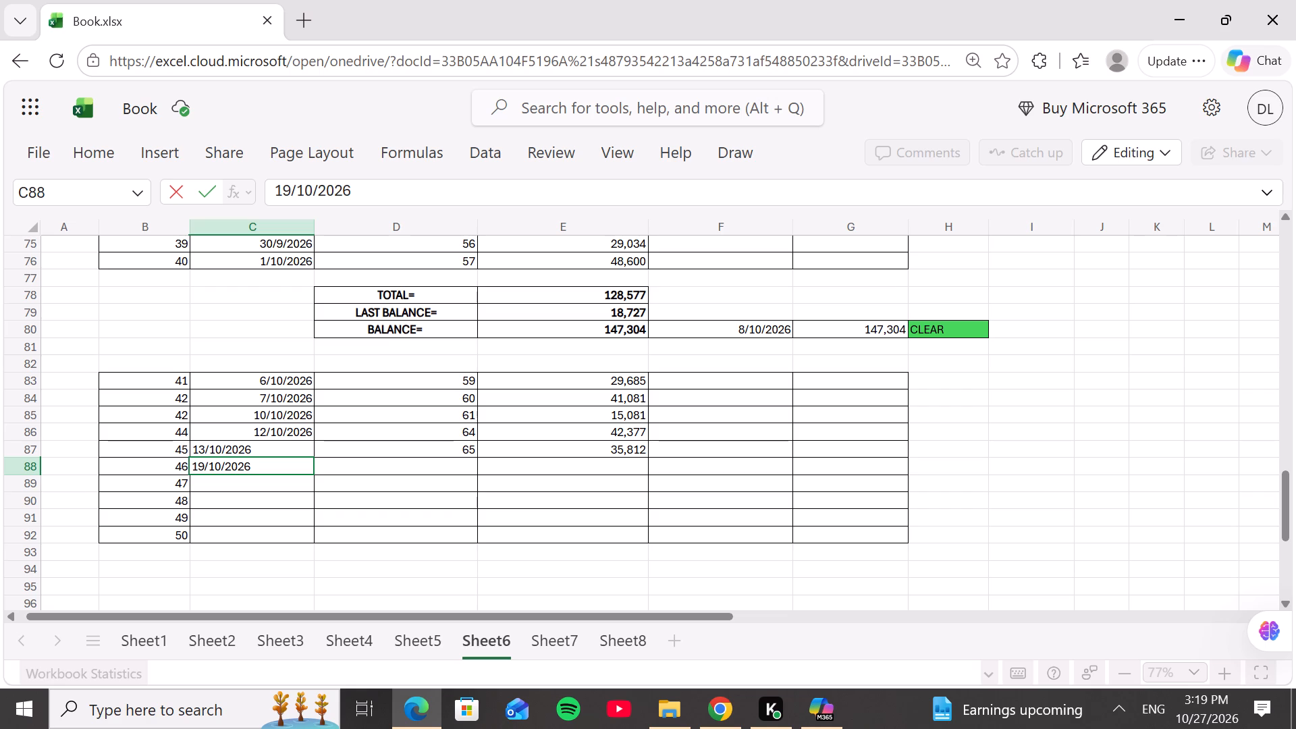
left_click(429, 468)
type("66")
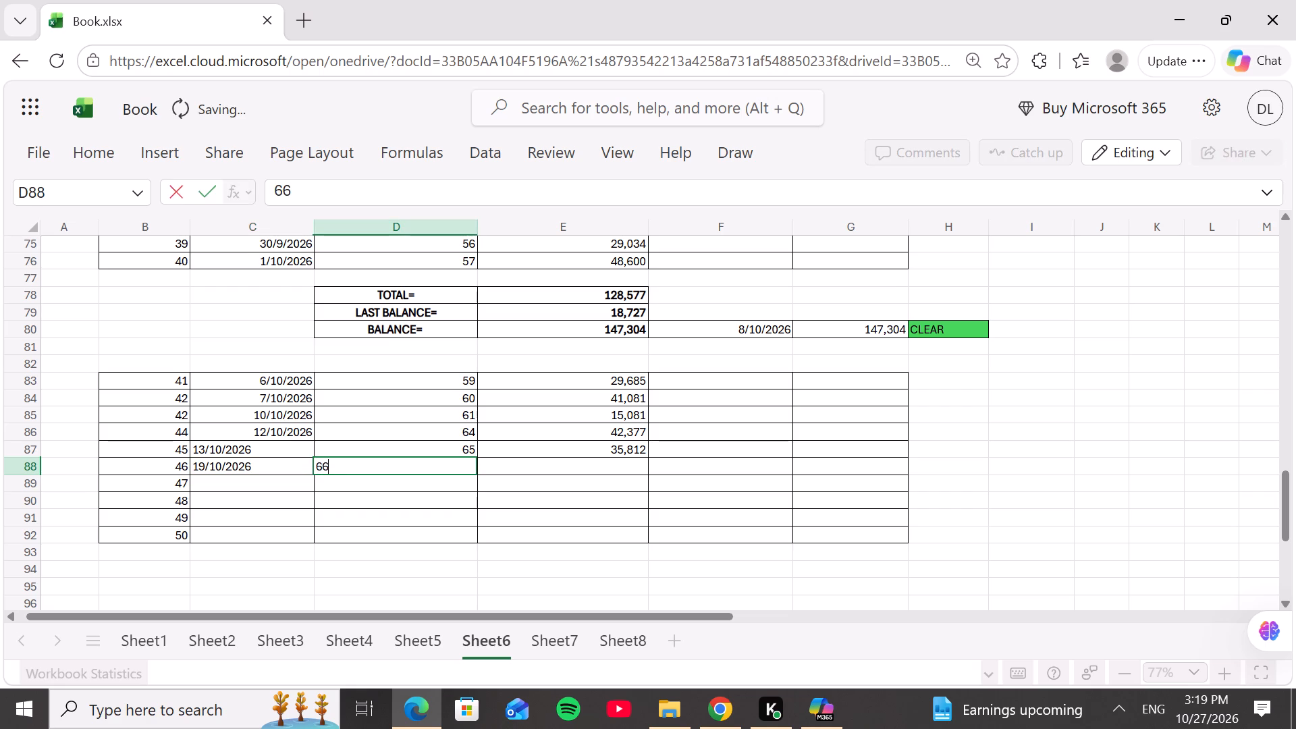
left_click(539, 466)
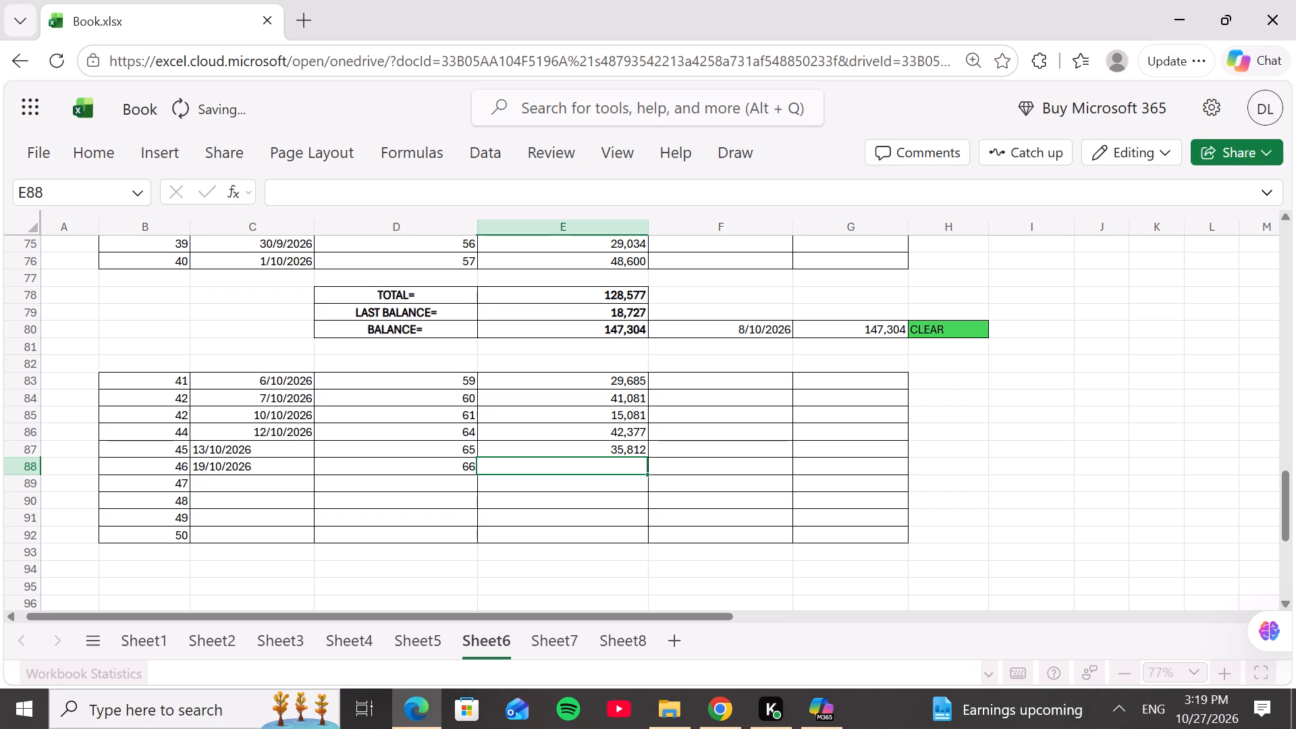
type("40")
key("comma")
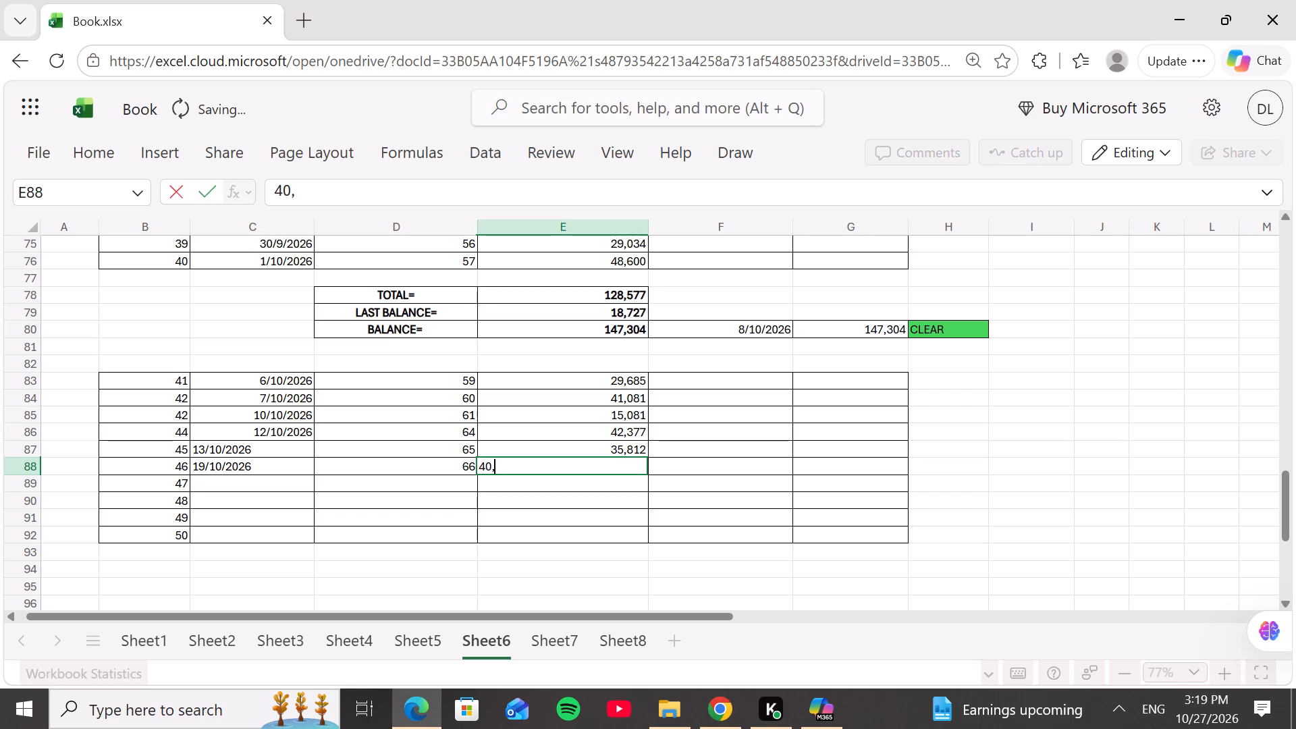
type("954")
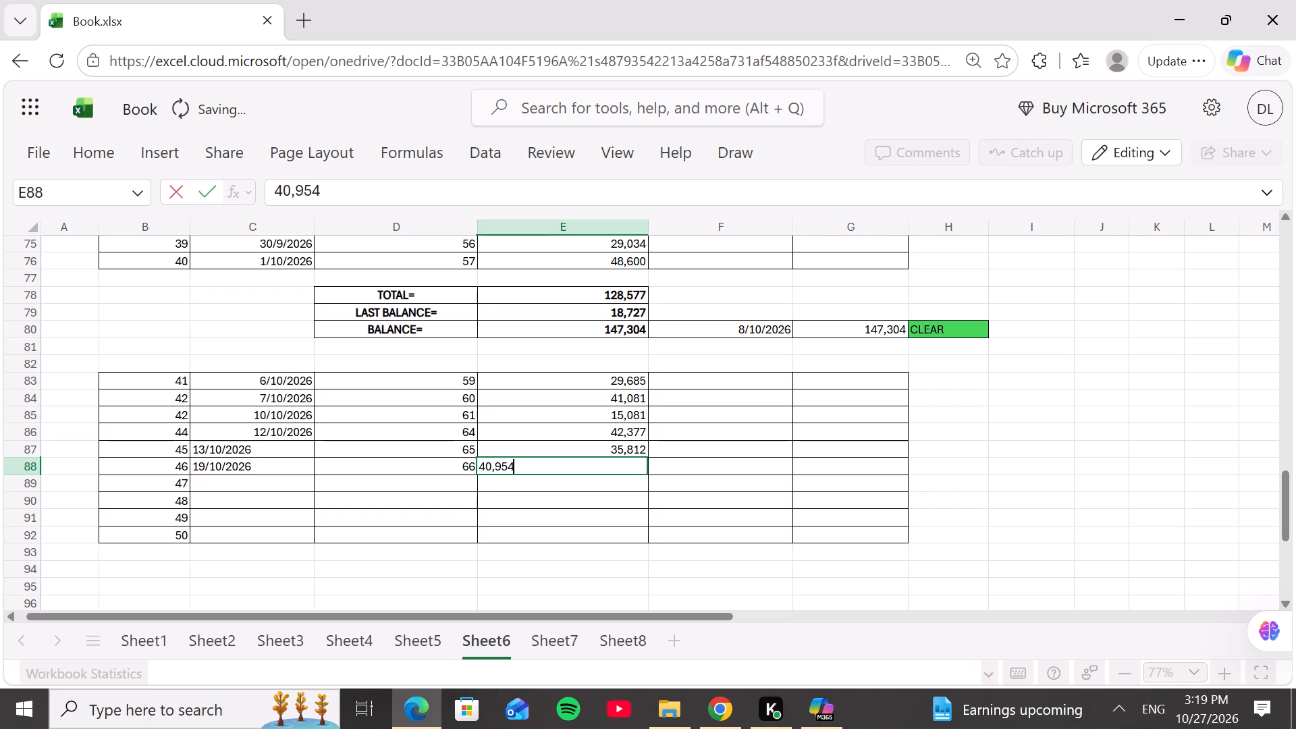
Fill row 89 for serial 47 with date 22/10/2026 in column C, 67 in column D and 59,237 in column E.
left_click(297, 486)
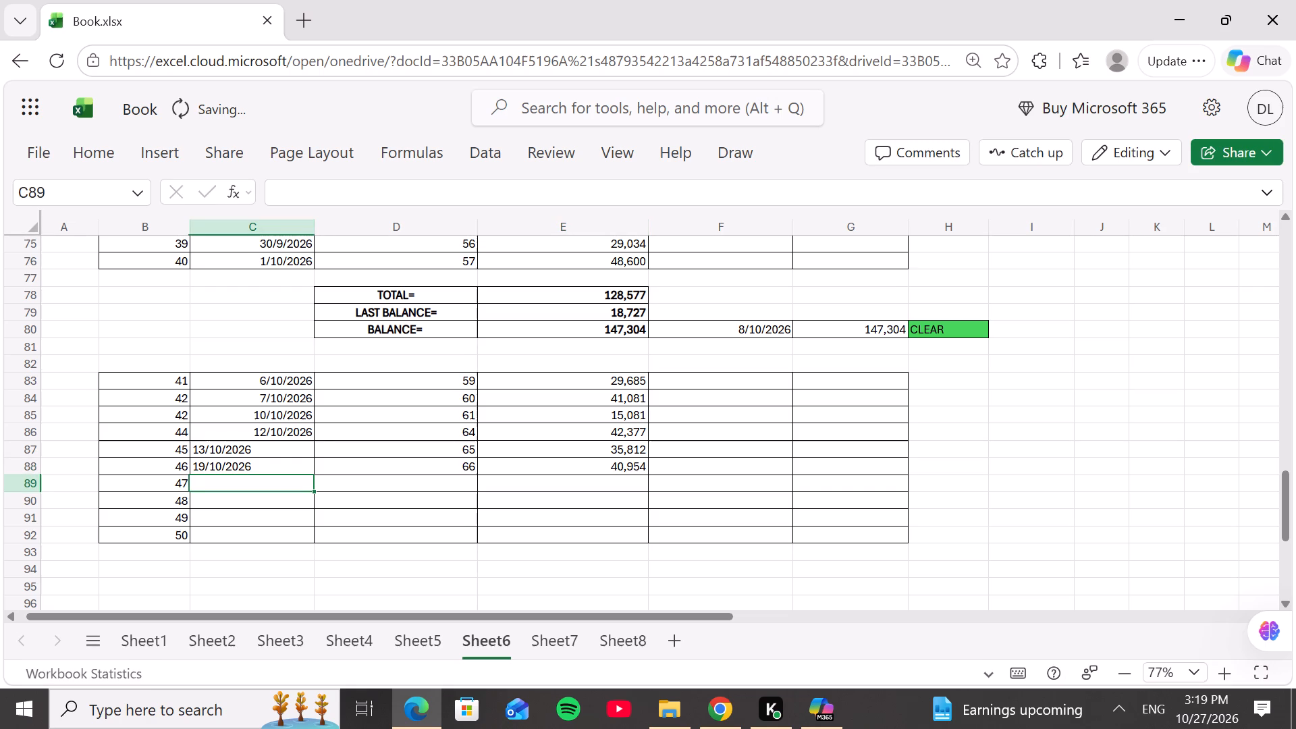
type("22")
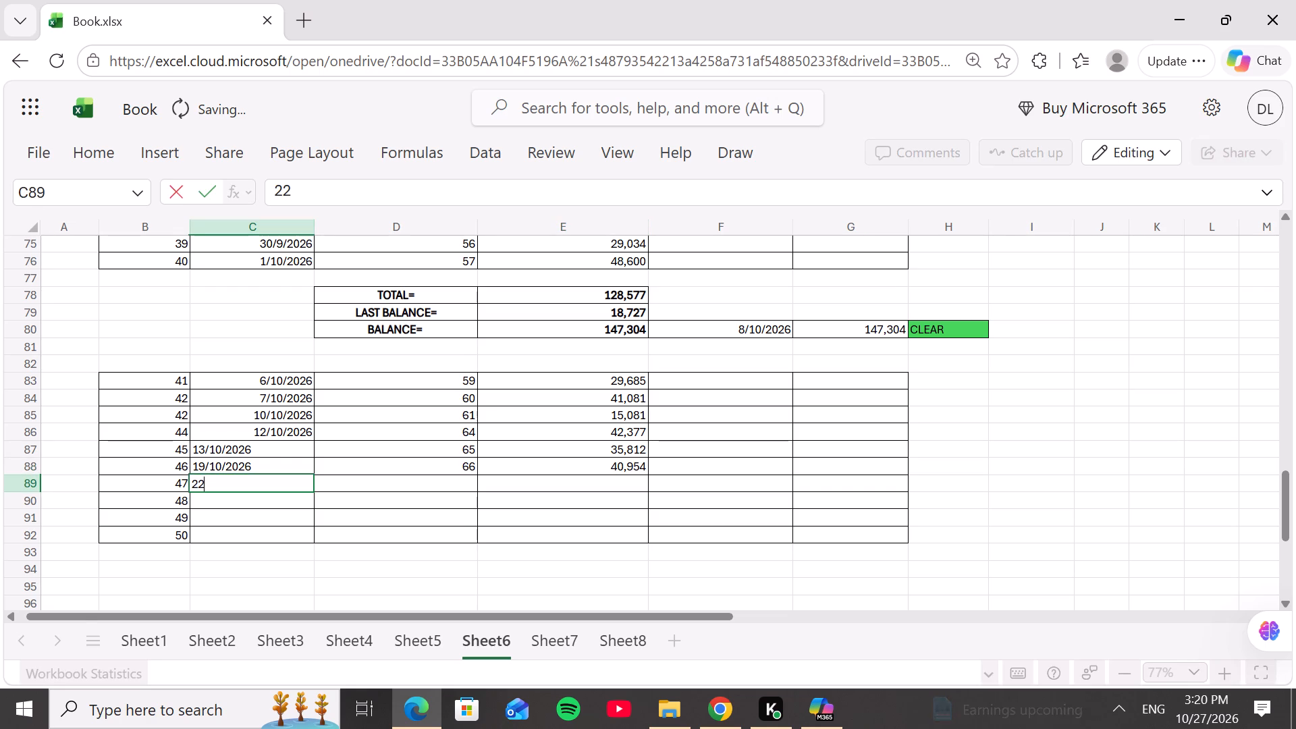
type("/10/2026")
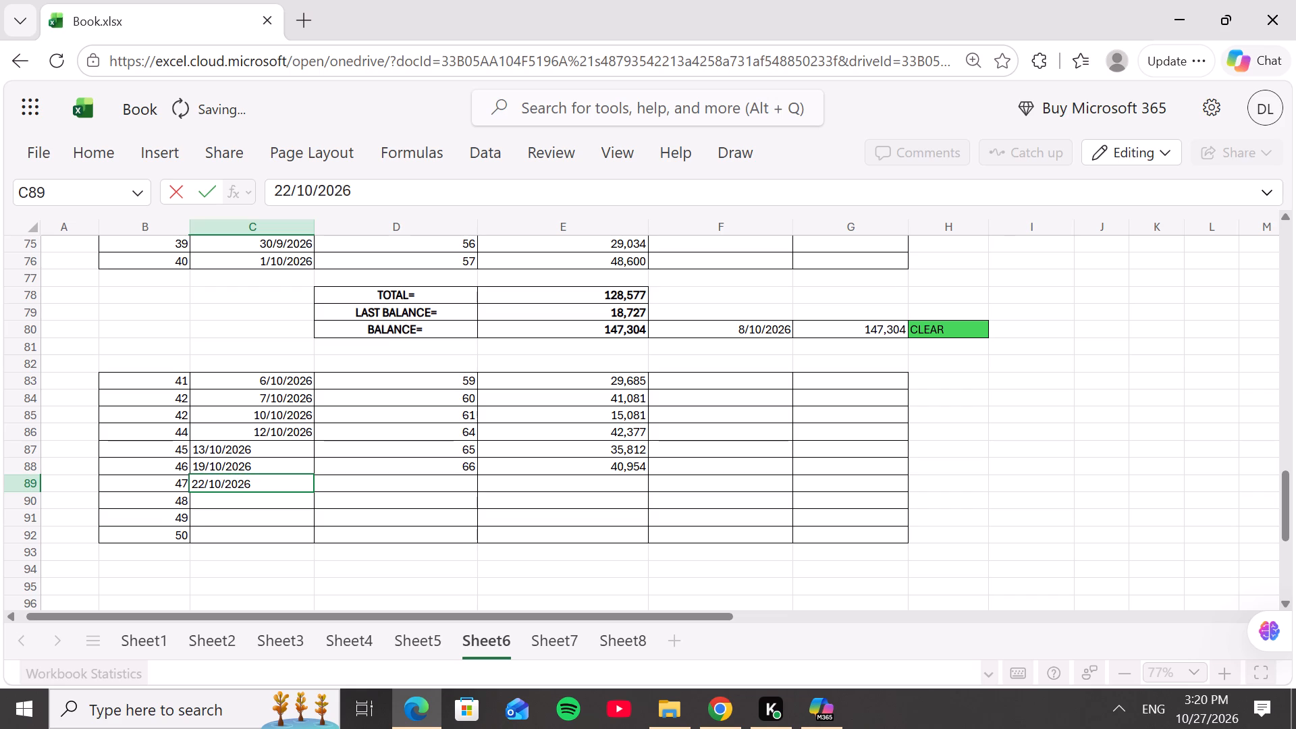
left_click(389, 480)
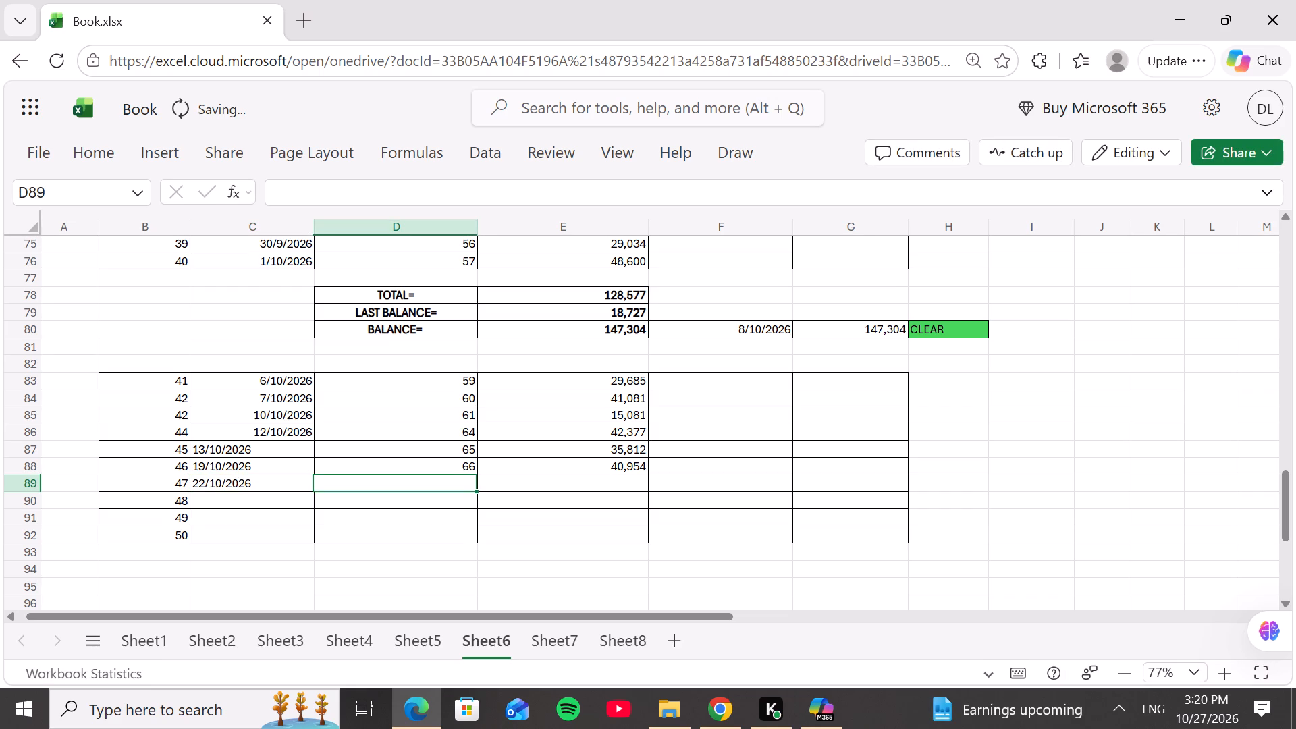
type("67")
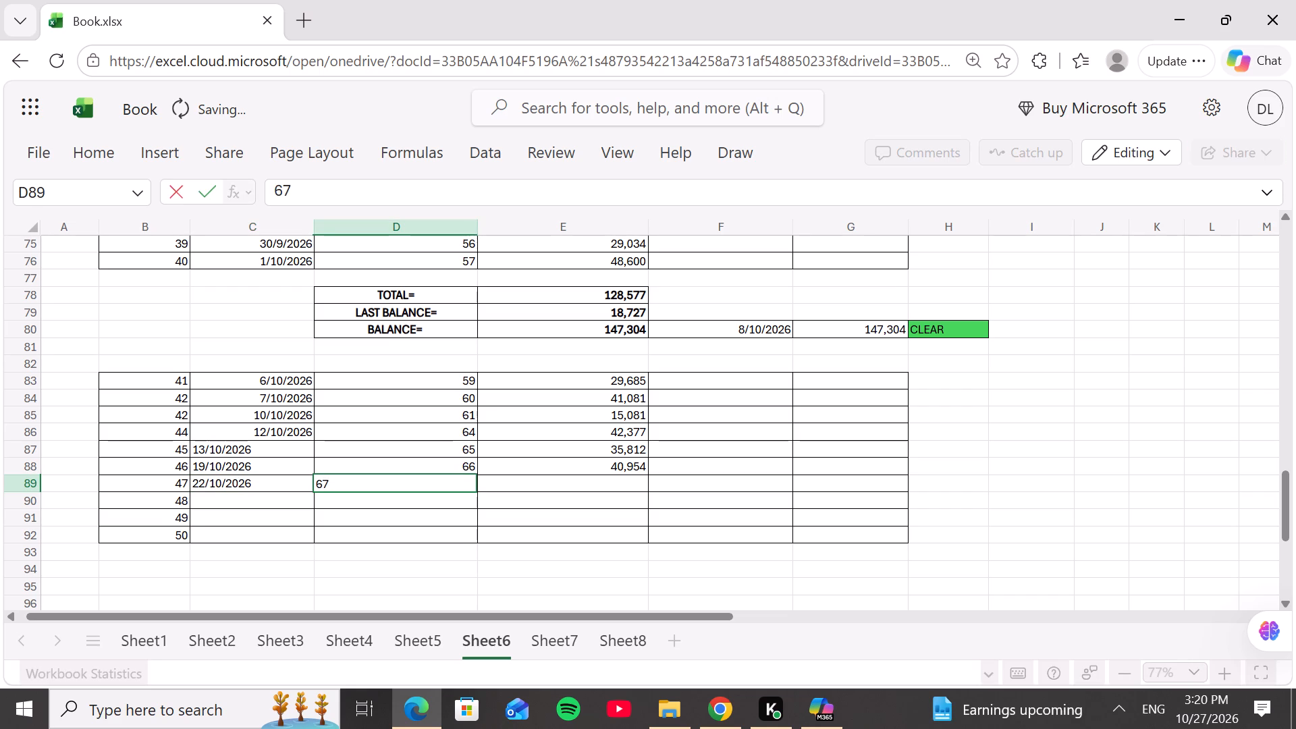
left_click(513, 478)
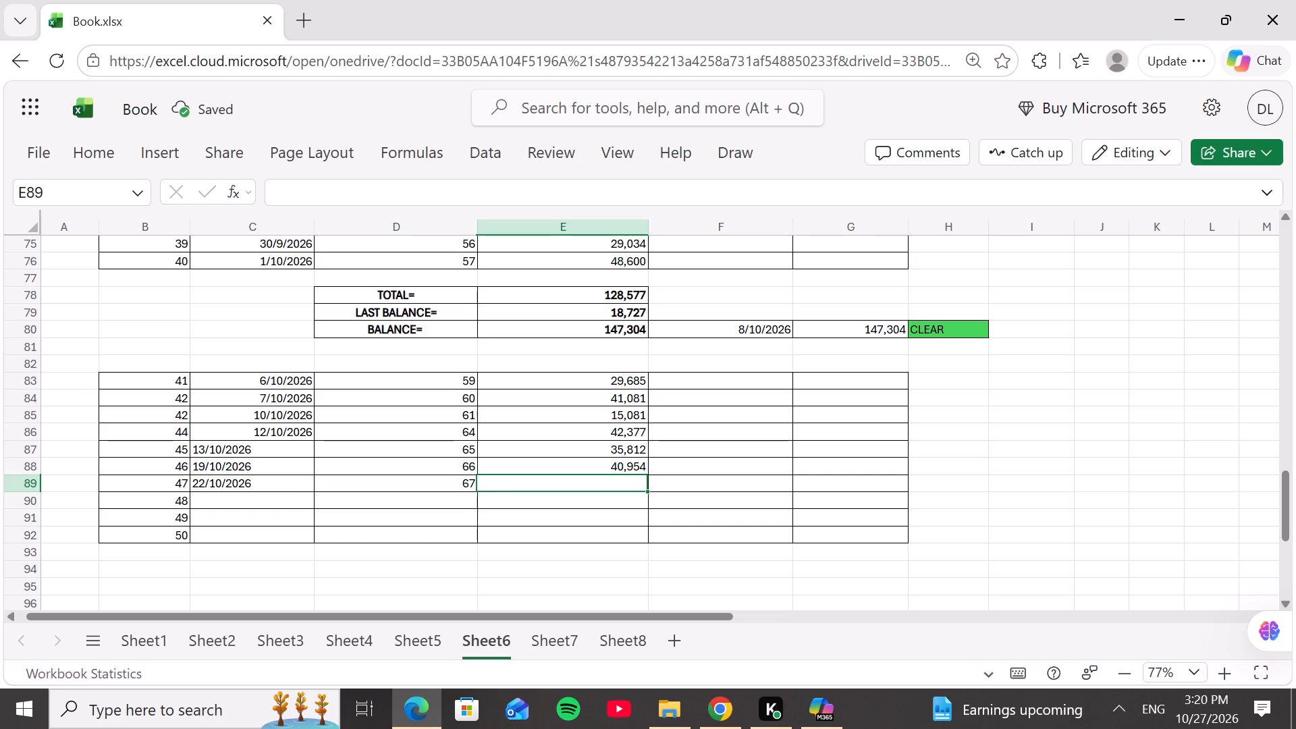
type("59")
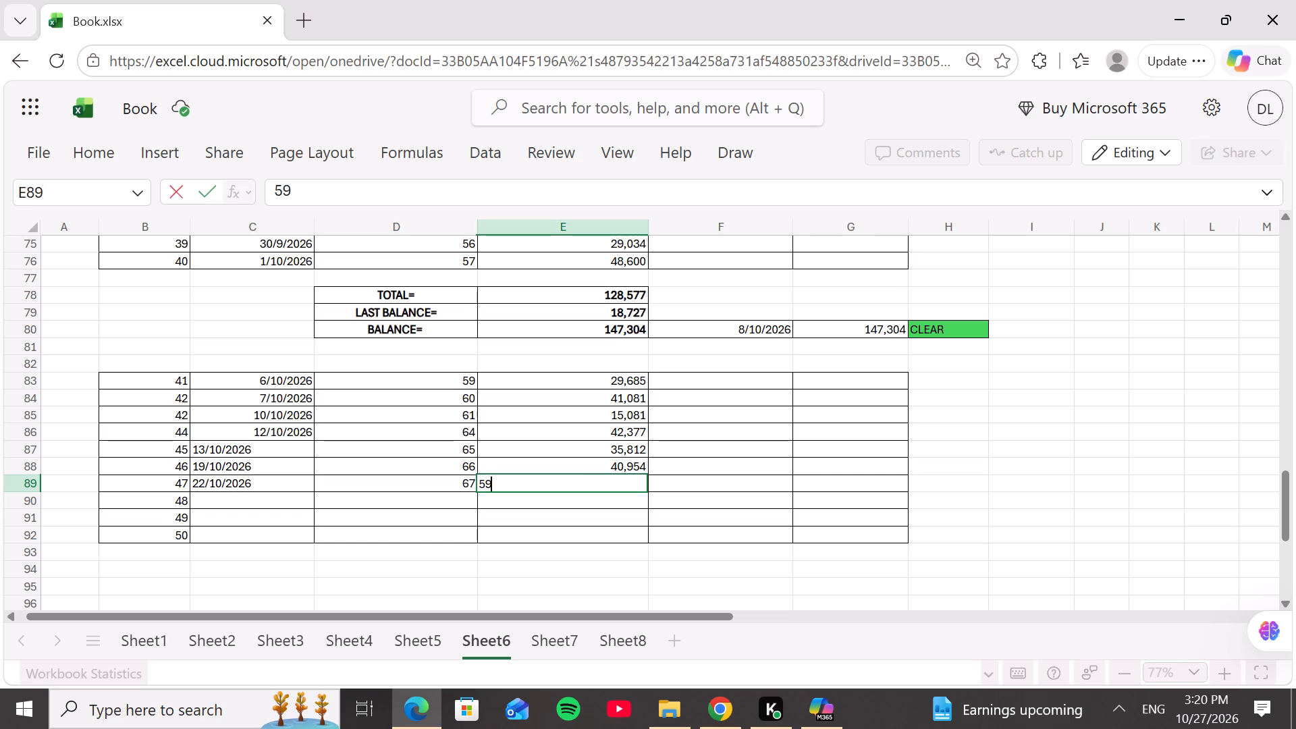
key("comma")
type("237")
left_click(862, 479)
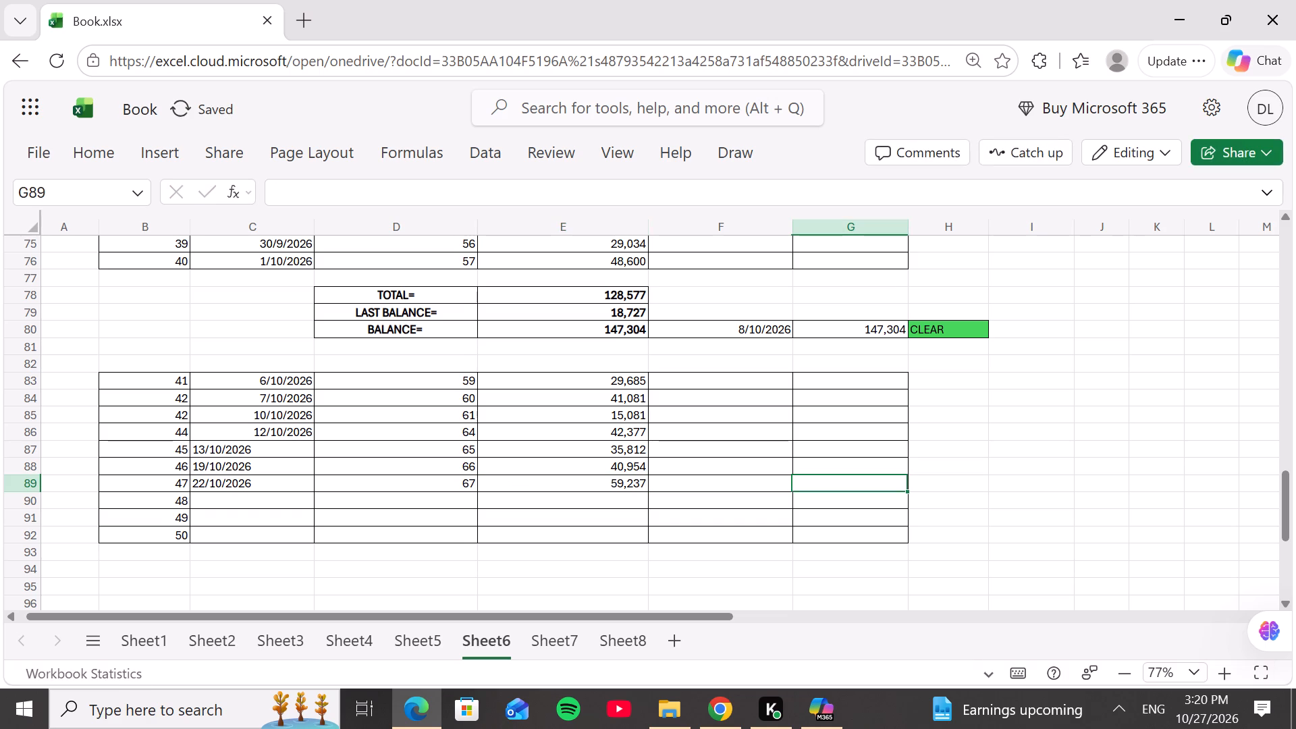
Right-align the dates in cells C87 to C89.
left_click_drag(293, 449, 292, 487)
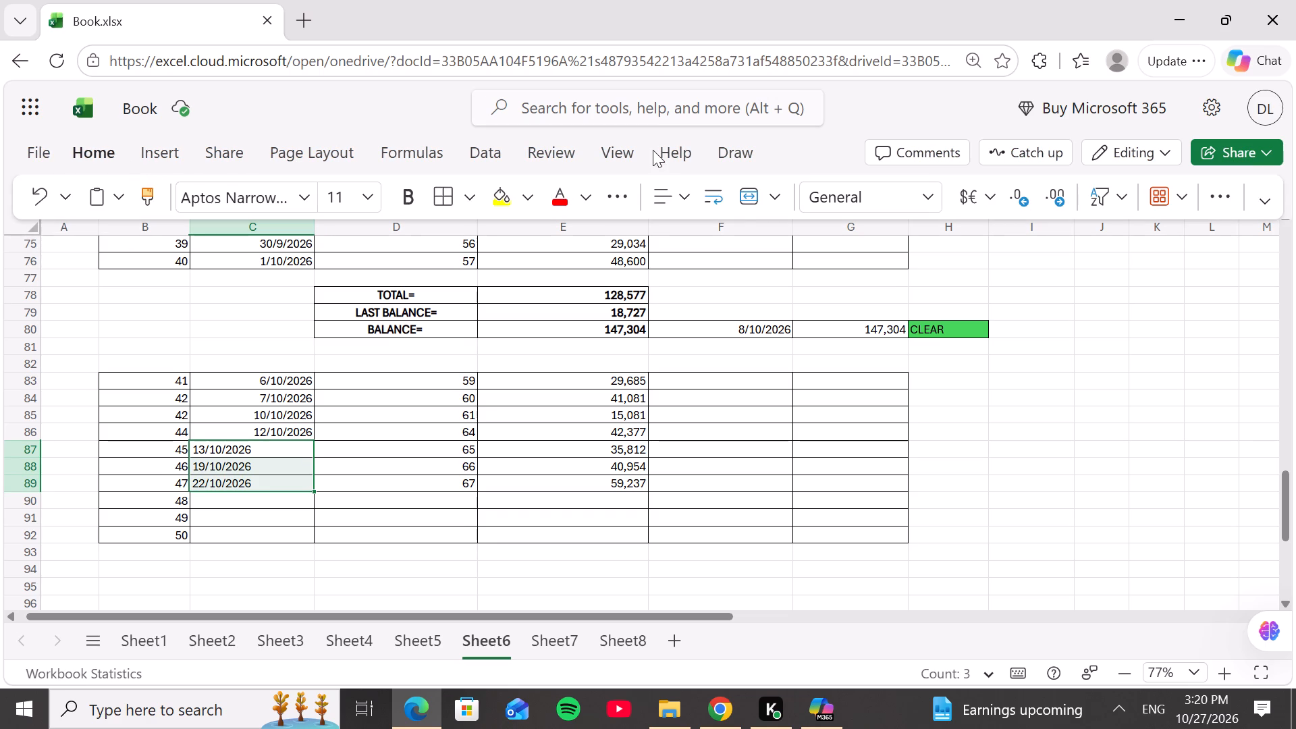
left_click(687, 195)
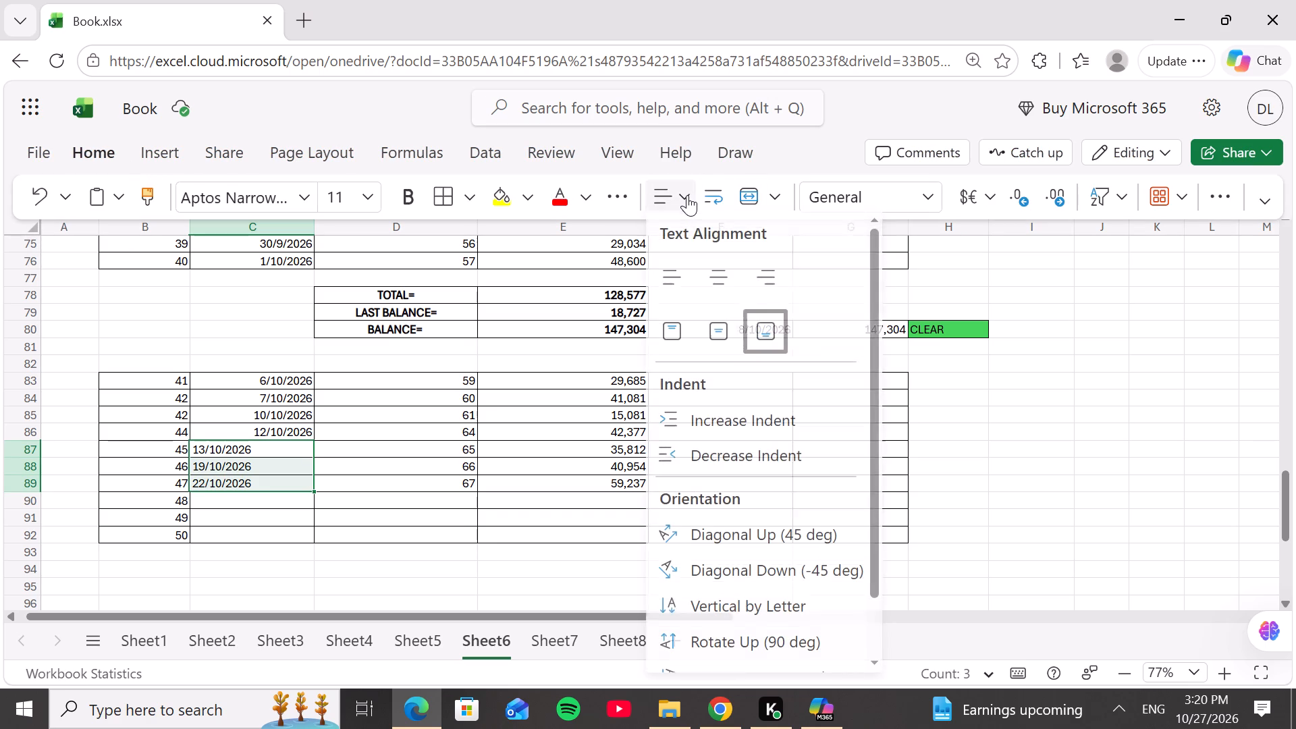
left_click(774, 265)
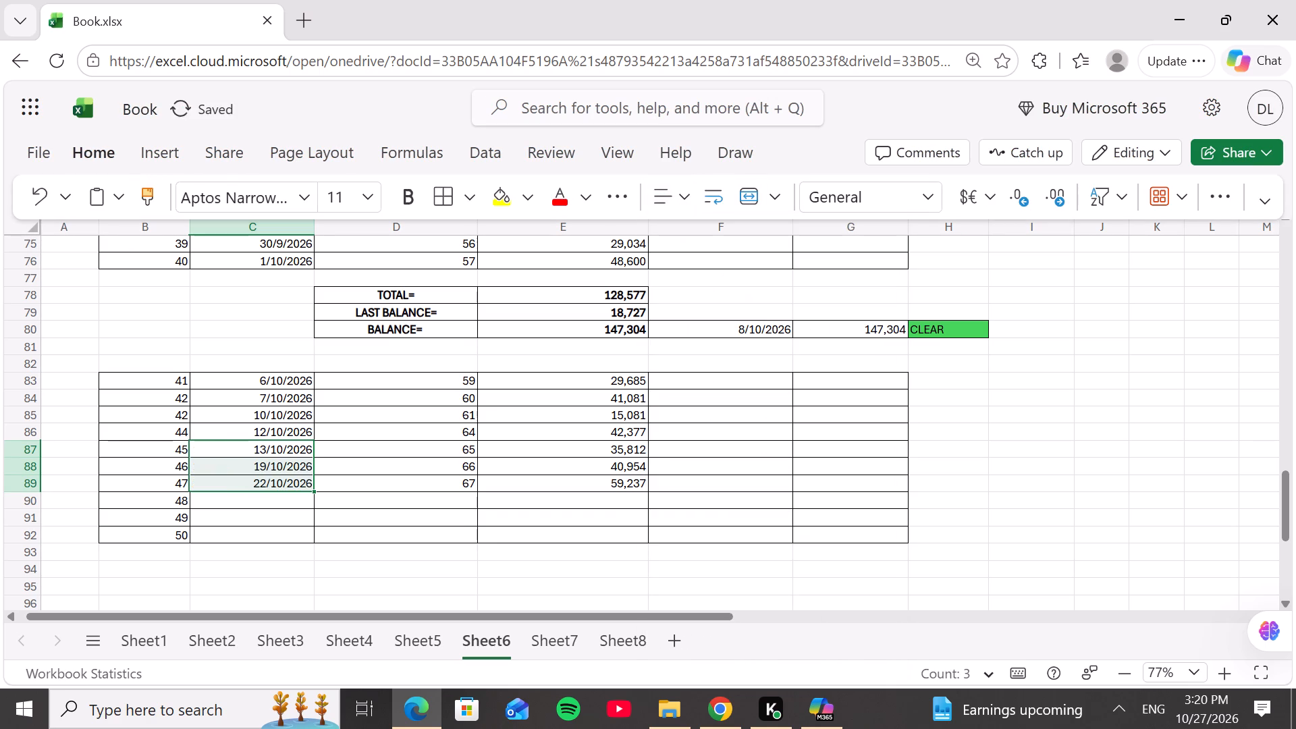
left_click(853, 431)
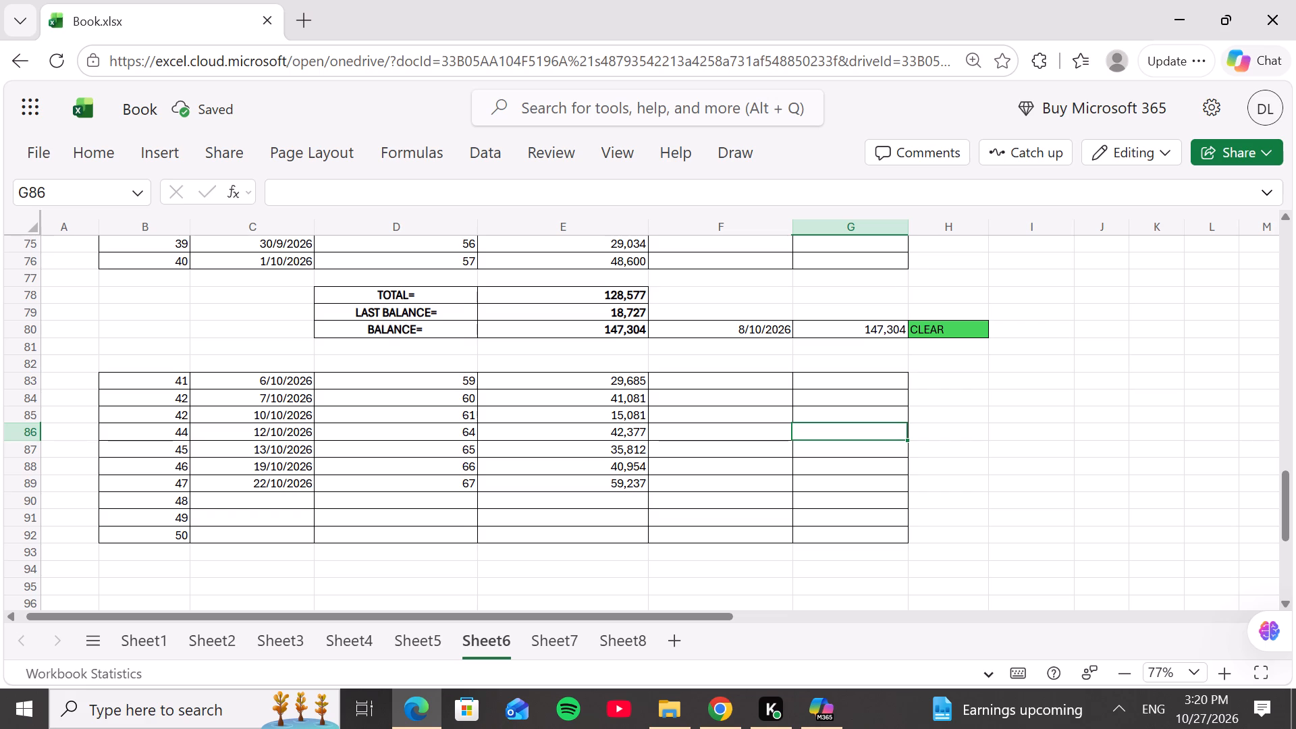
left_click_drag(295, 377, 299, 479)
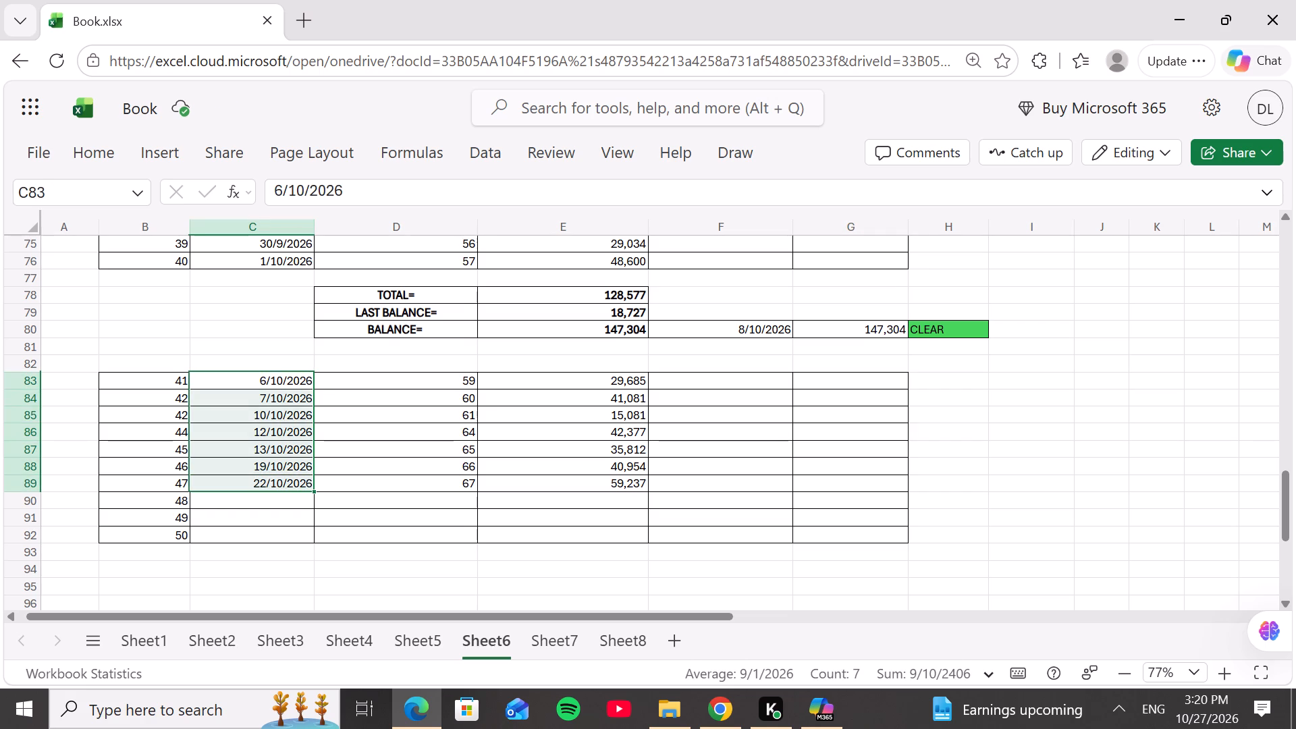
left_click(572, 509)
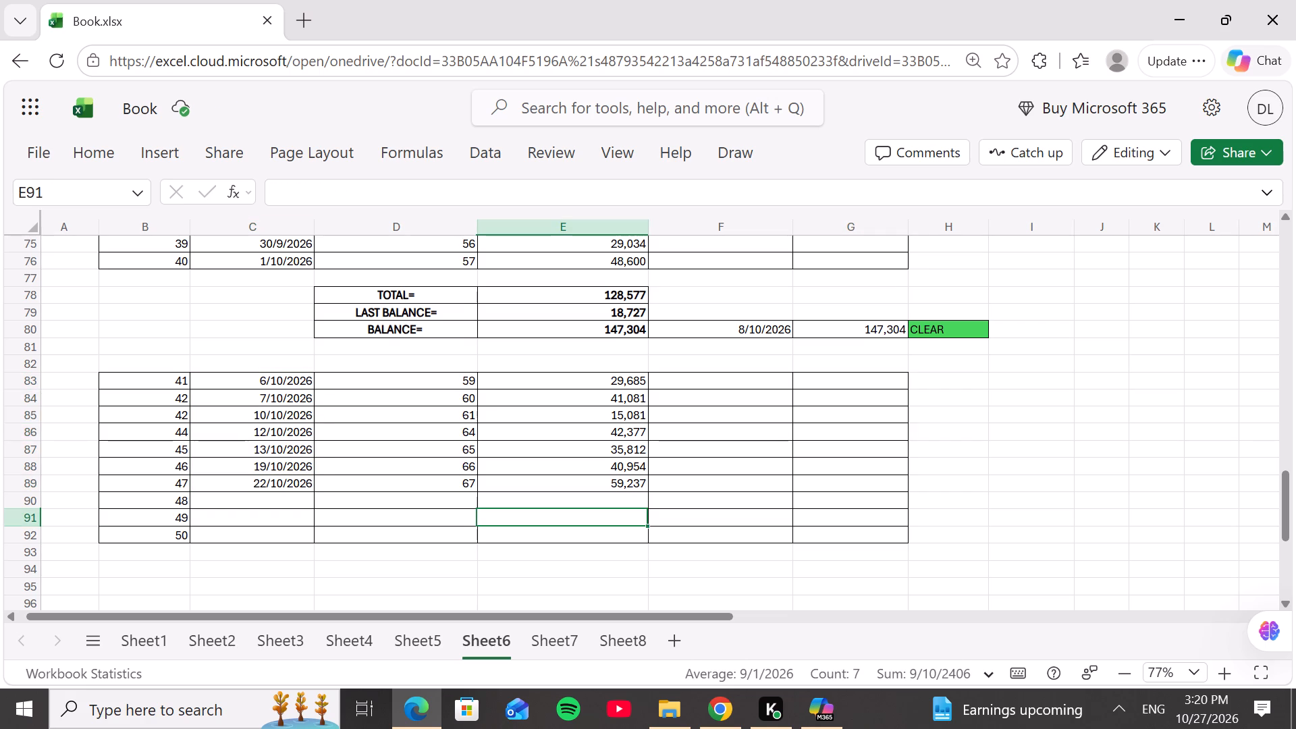
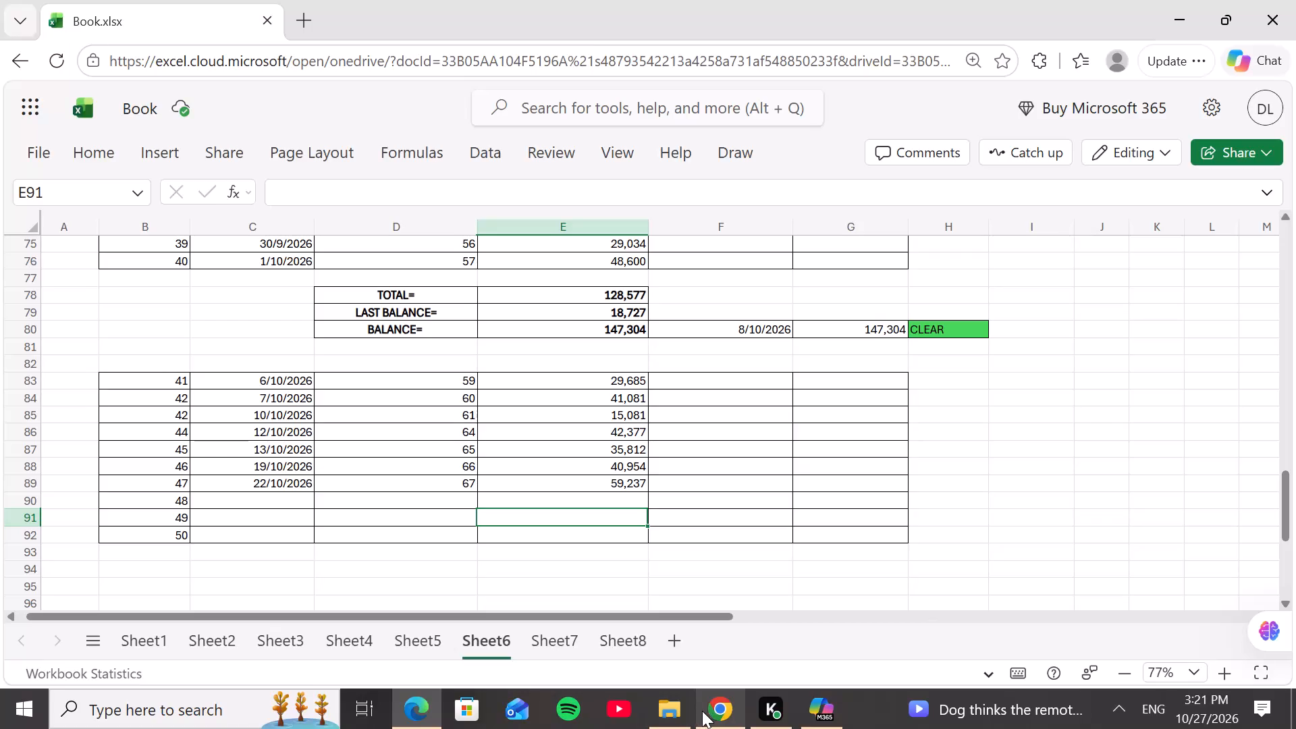
Switch to the Swipe Sales page in Google Chrome.
left_click(711, 711)
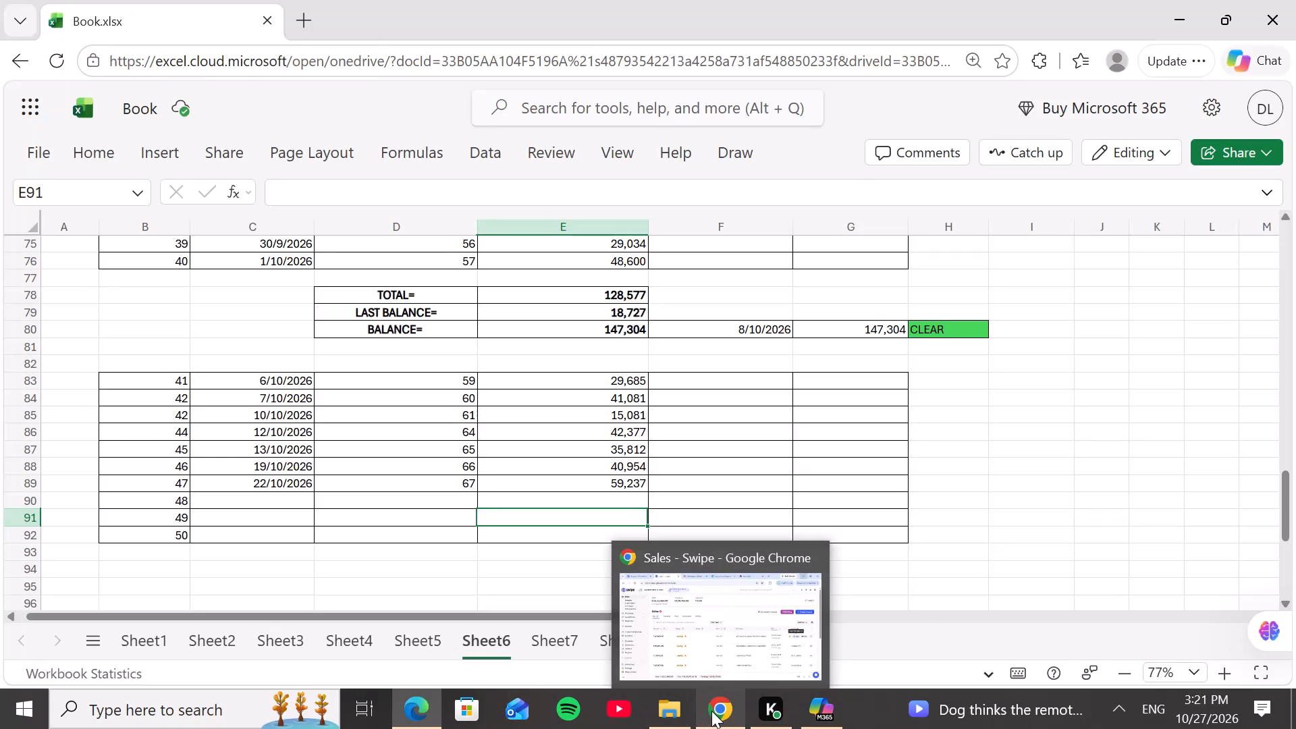
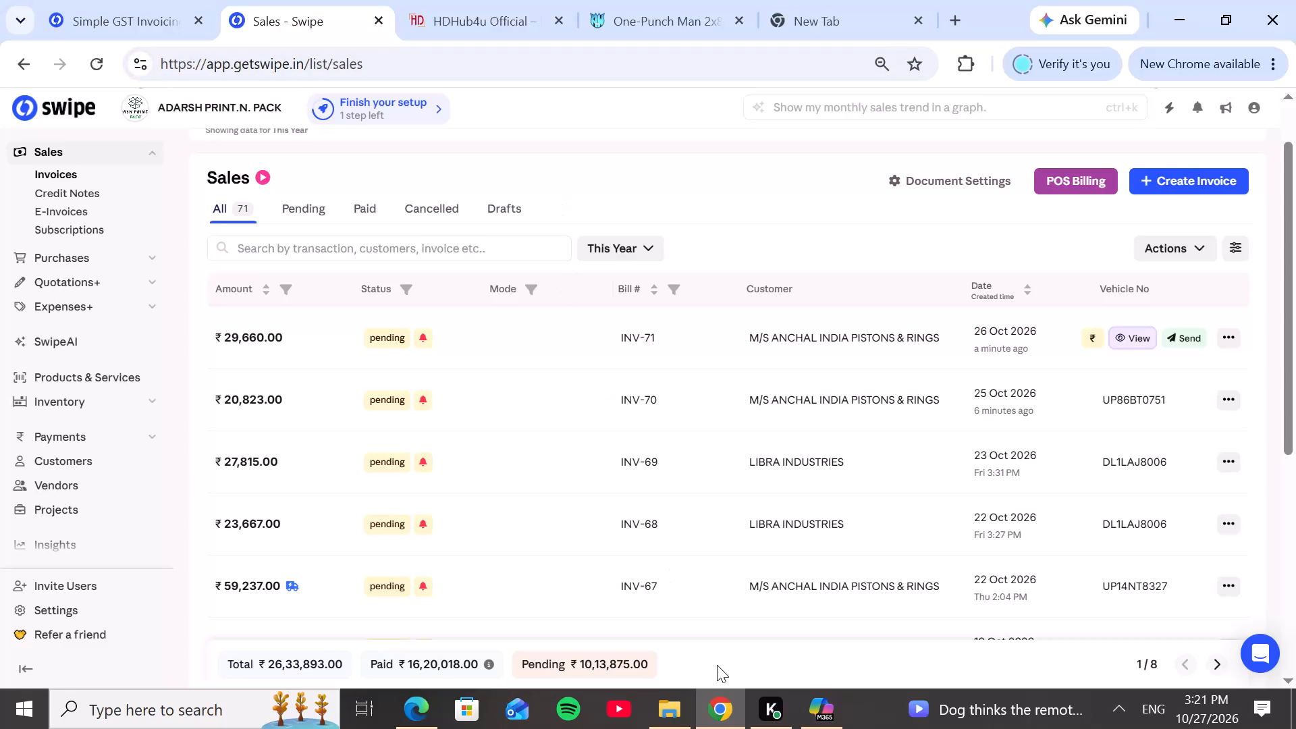
Switch to the Book workbook in Microsoft Edge and enter date 25/10/2026 and number 70 for serial 48, consulting Swipe's invoice list.
left_click_drag(366, 727, 402, 716)
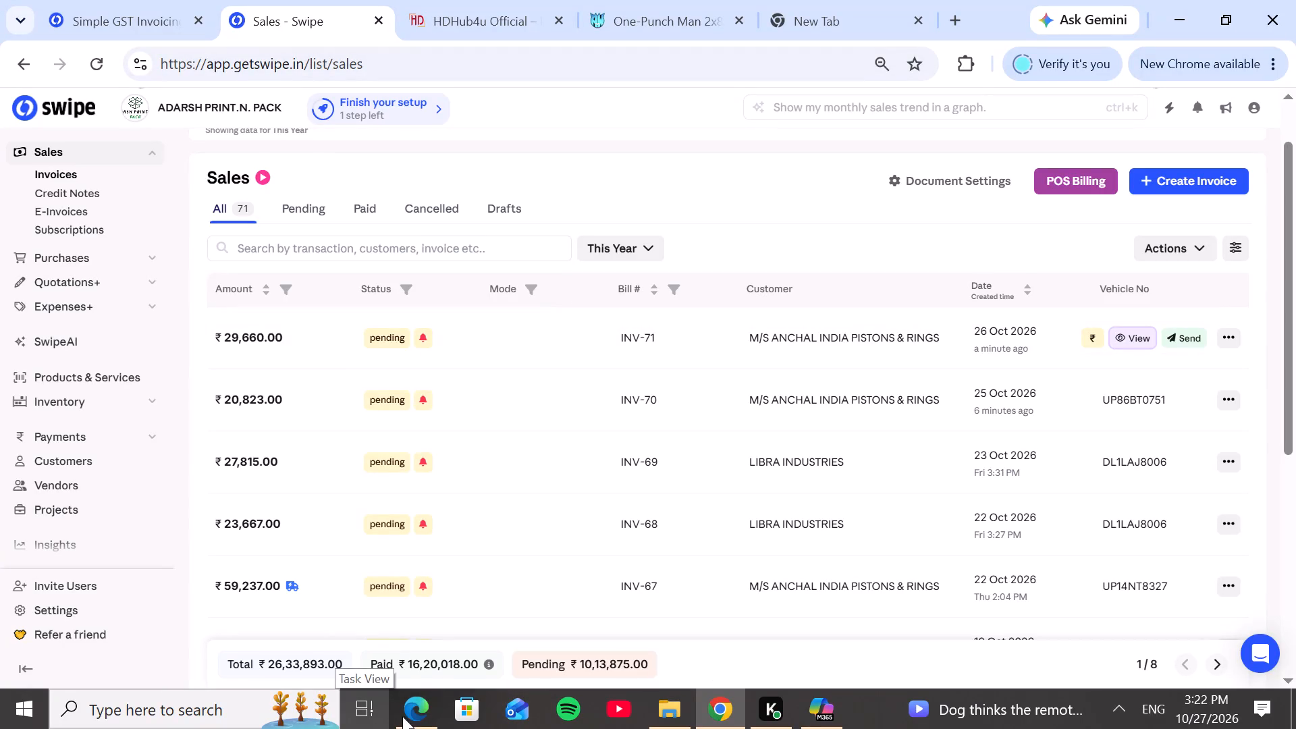
left_click_drag(402, 716, 413, 712)
left_click(413, 712)
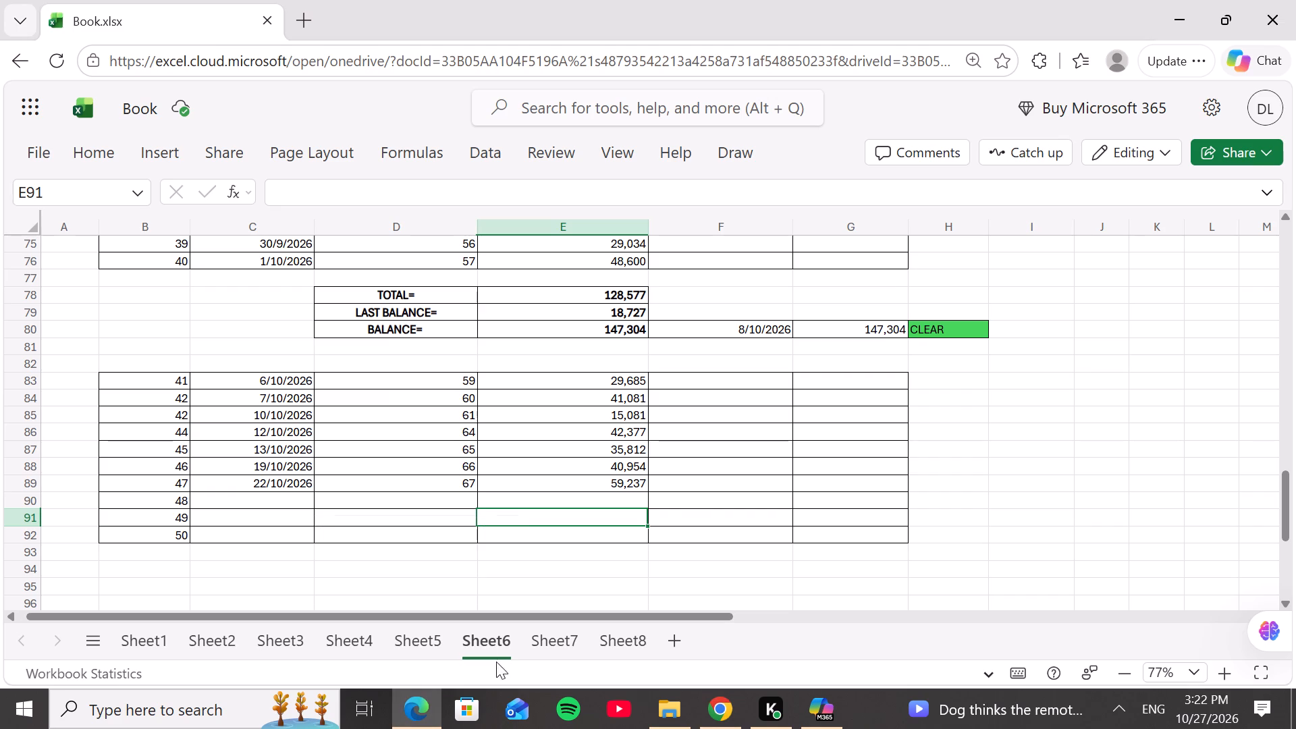
left_click(708, 709)
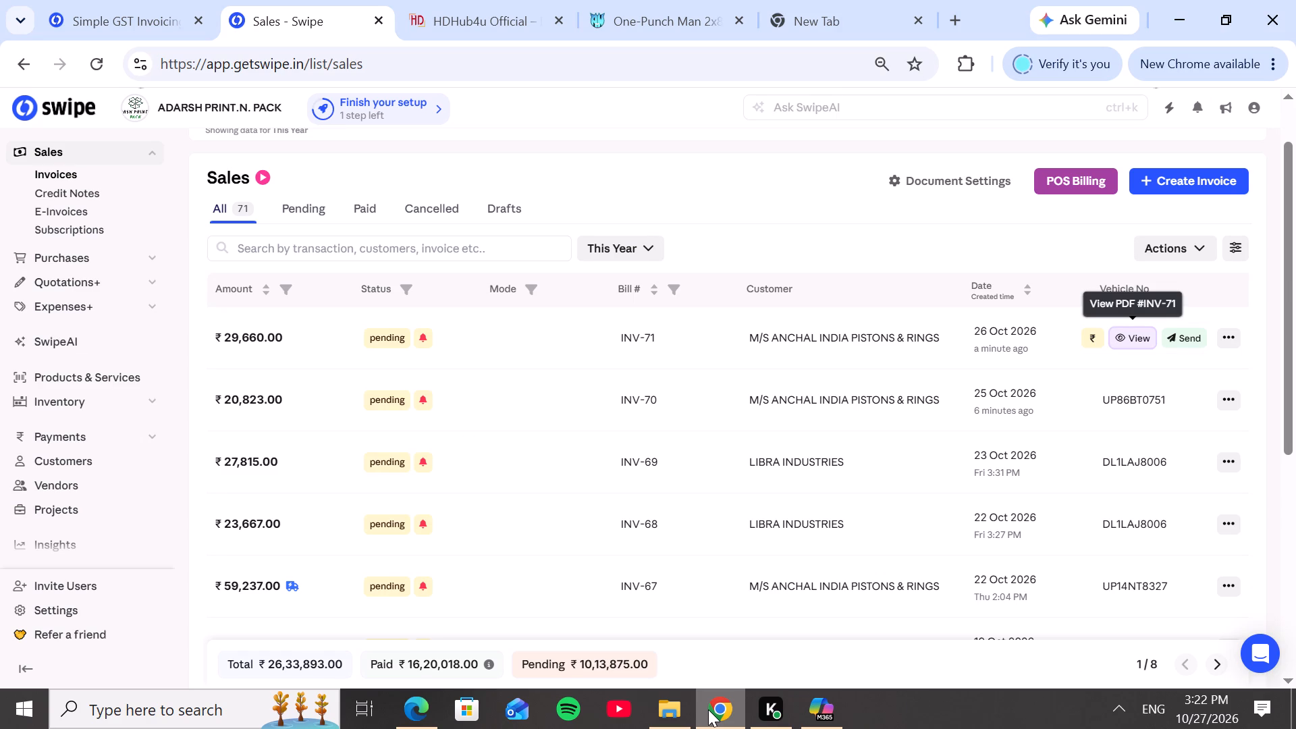
left_click(422, 707)
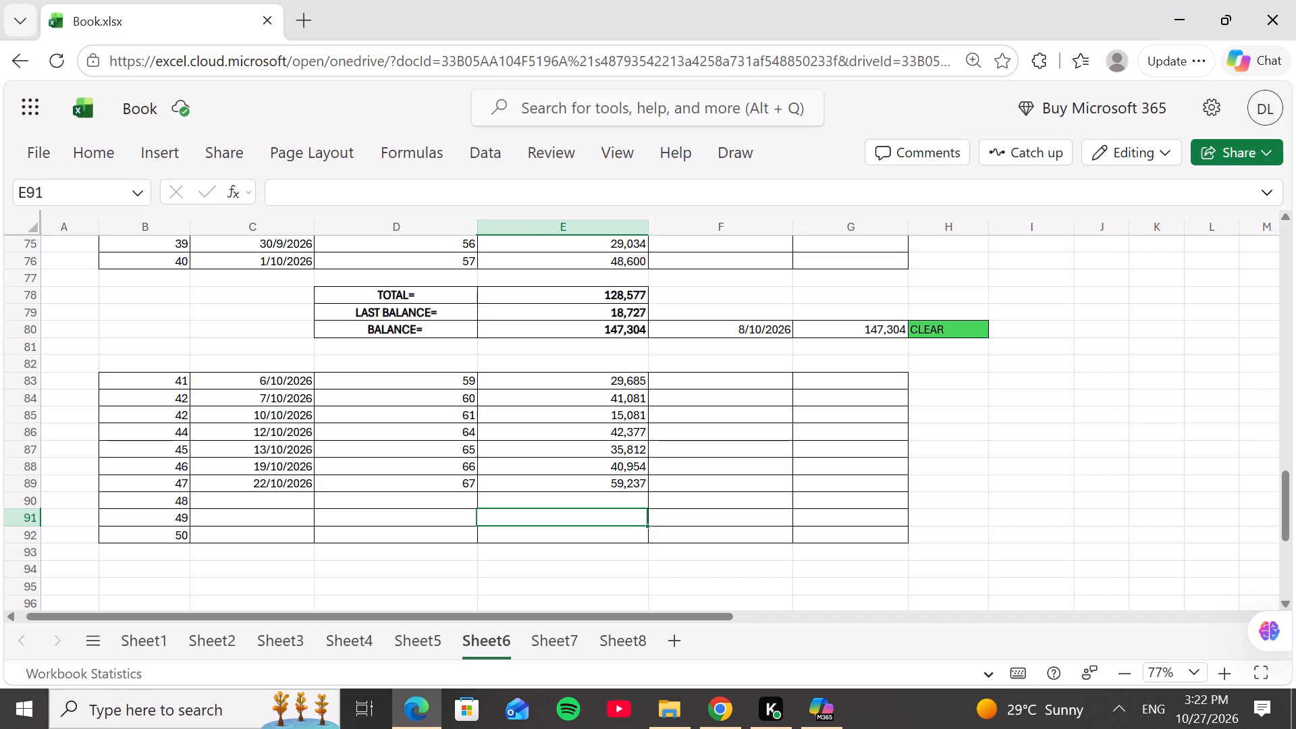
left_click(253, 503)
type("25")
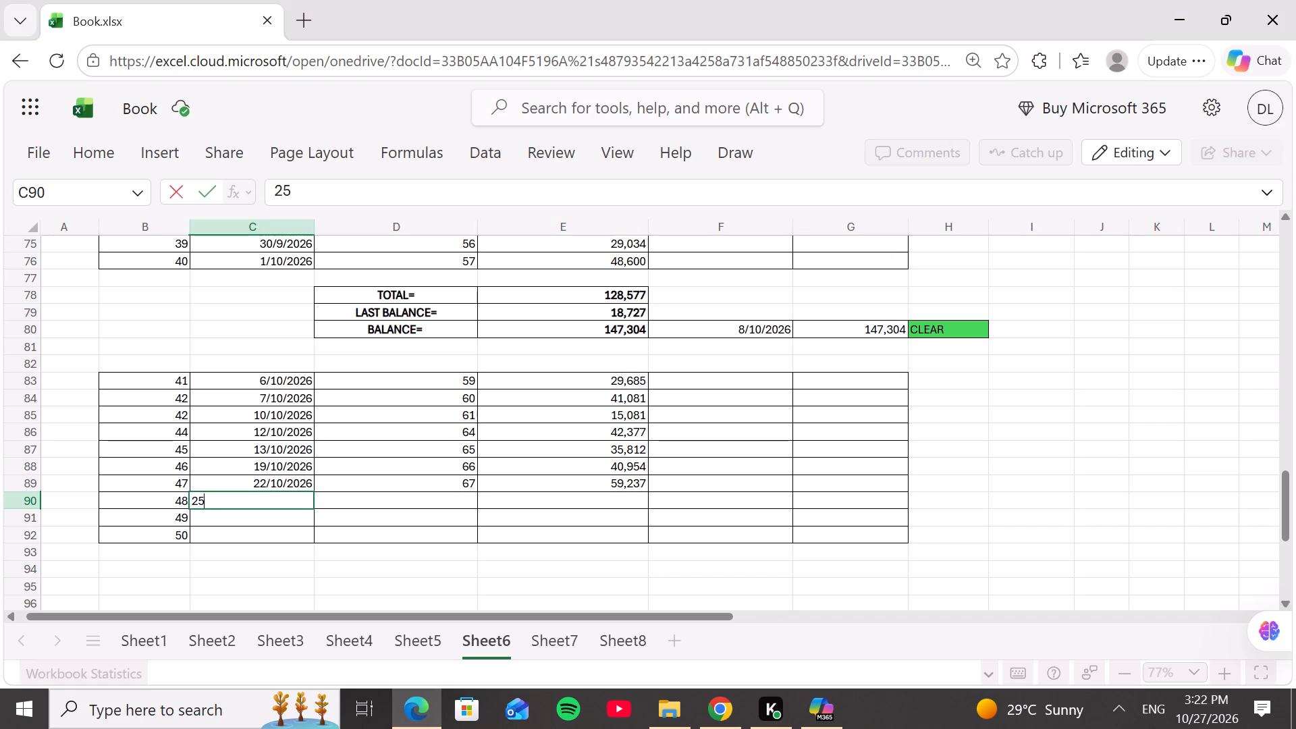
type("/10/202")
key("6")
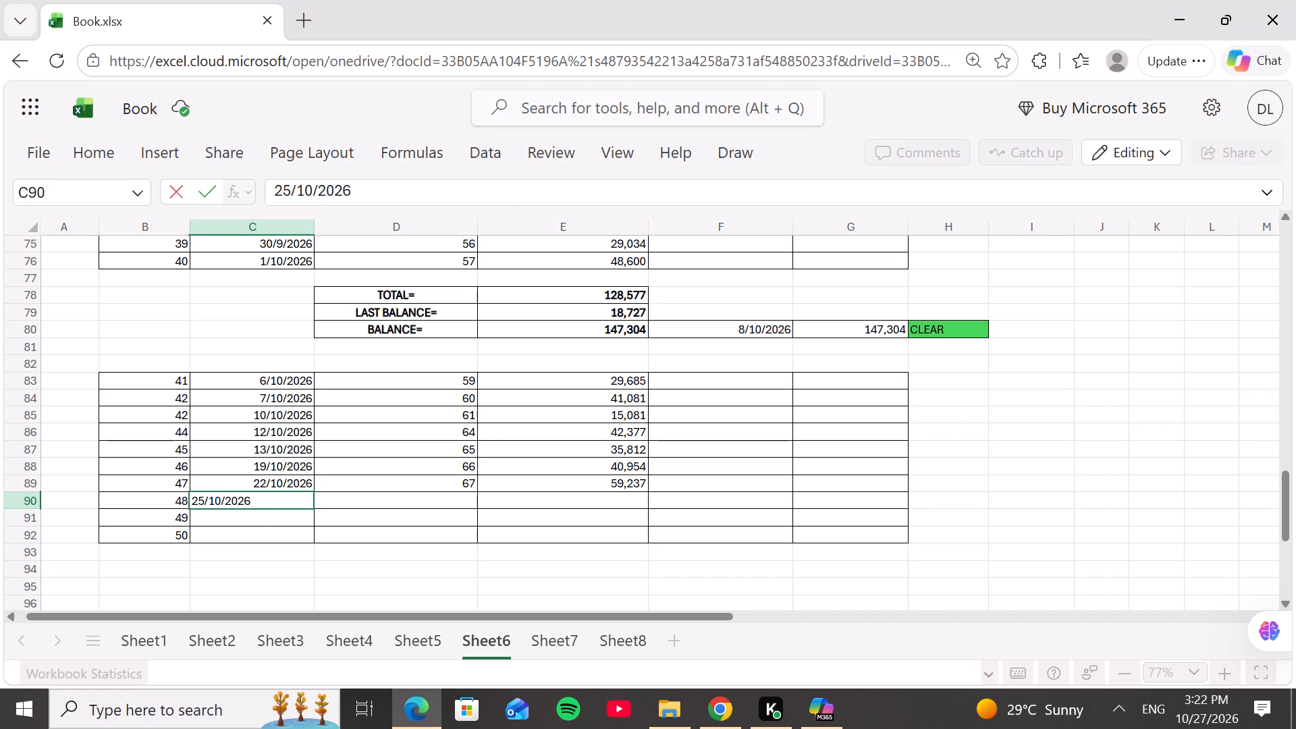
left_click(402, 500)
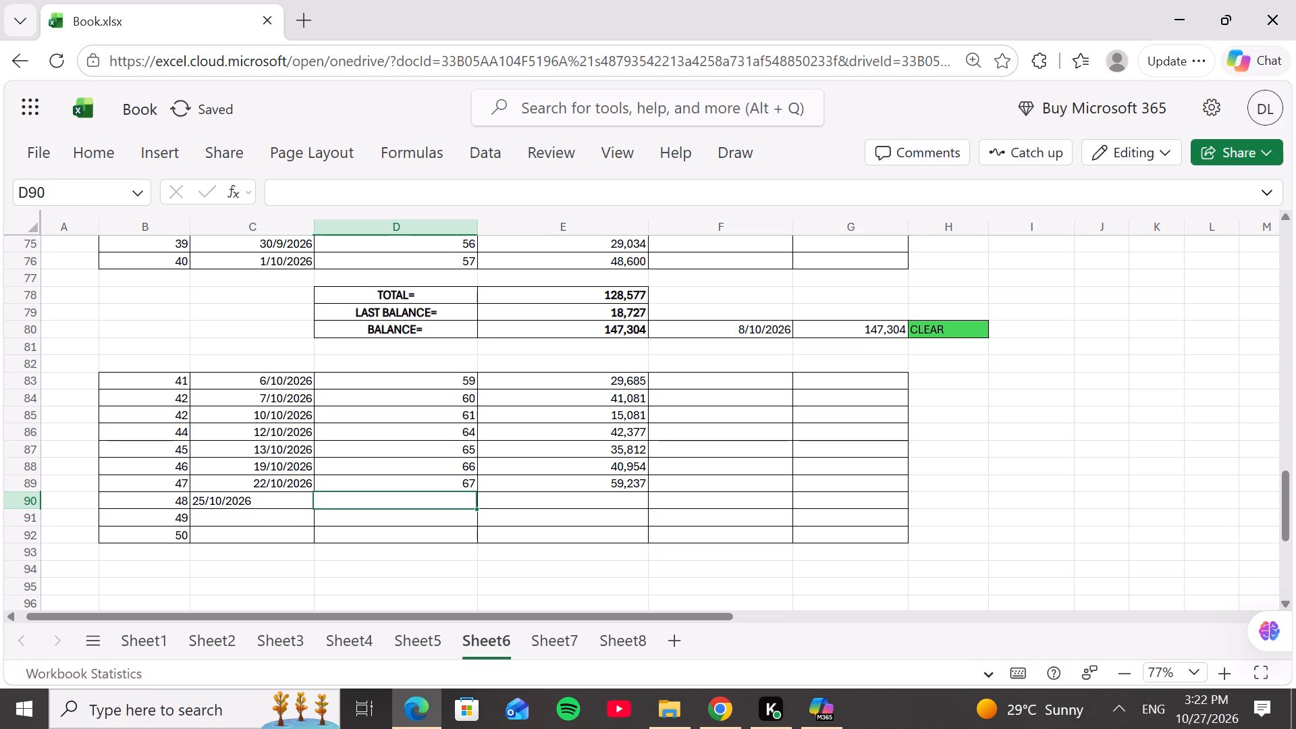
type("70")
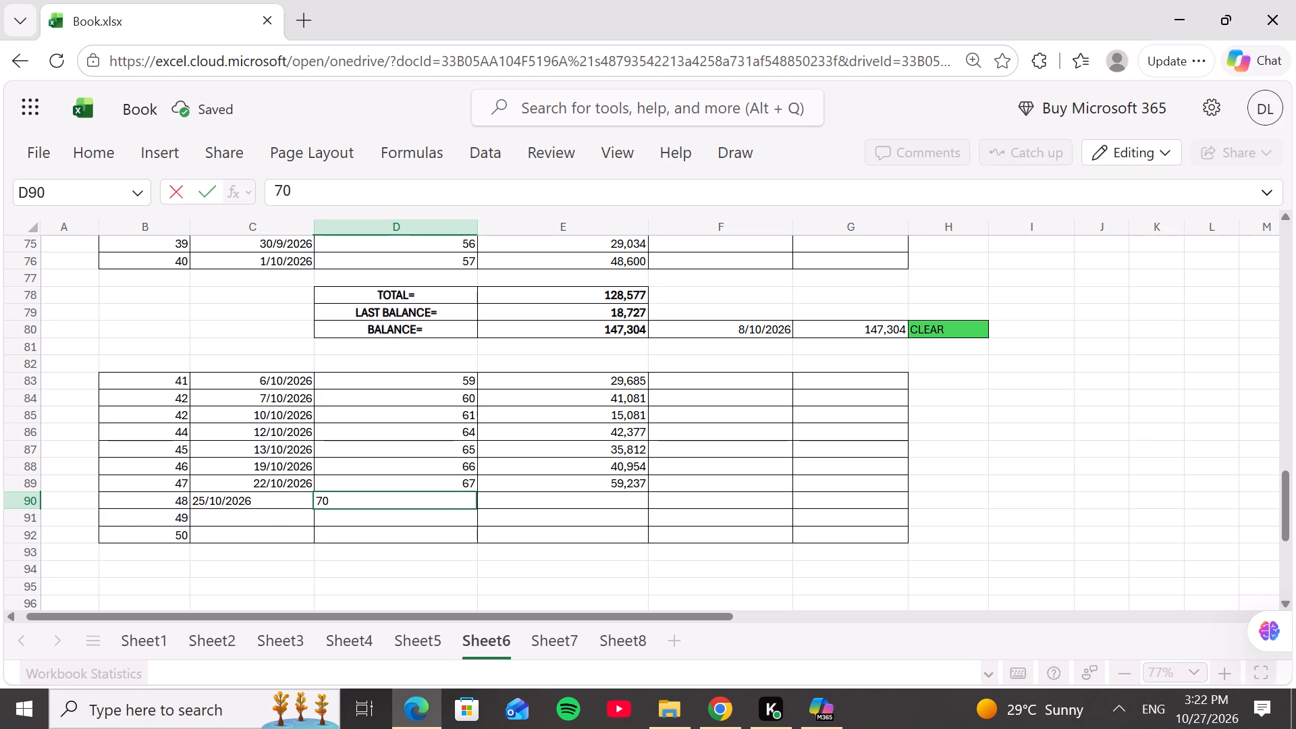
Check the INV-70 amount on the Swipe Sales page in Google Chrome and enter 20,823 for serial 48 in Book.
left_click(705, 709)
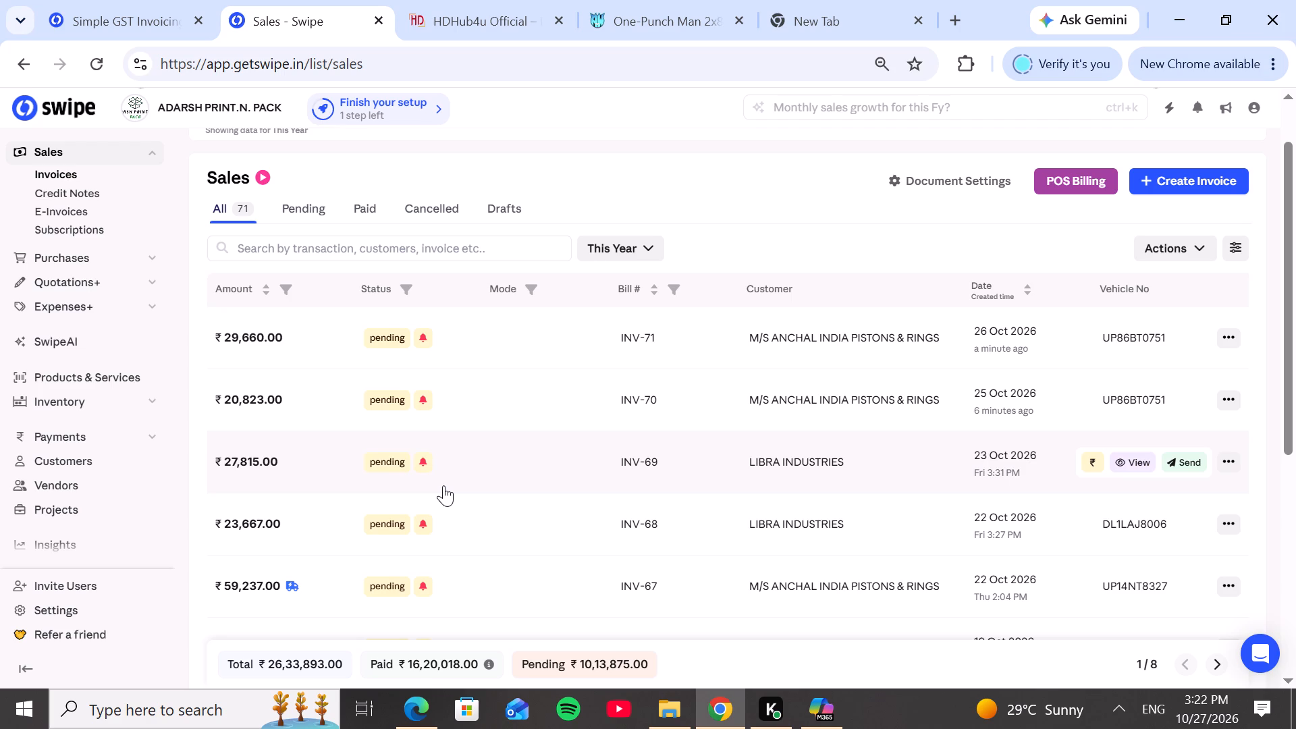
left_click(425, 709)
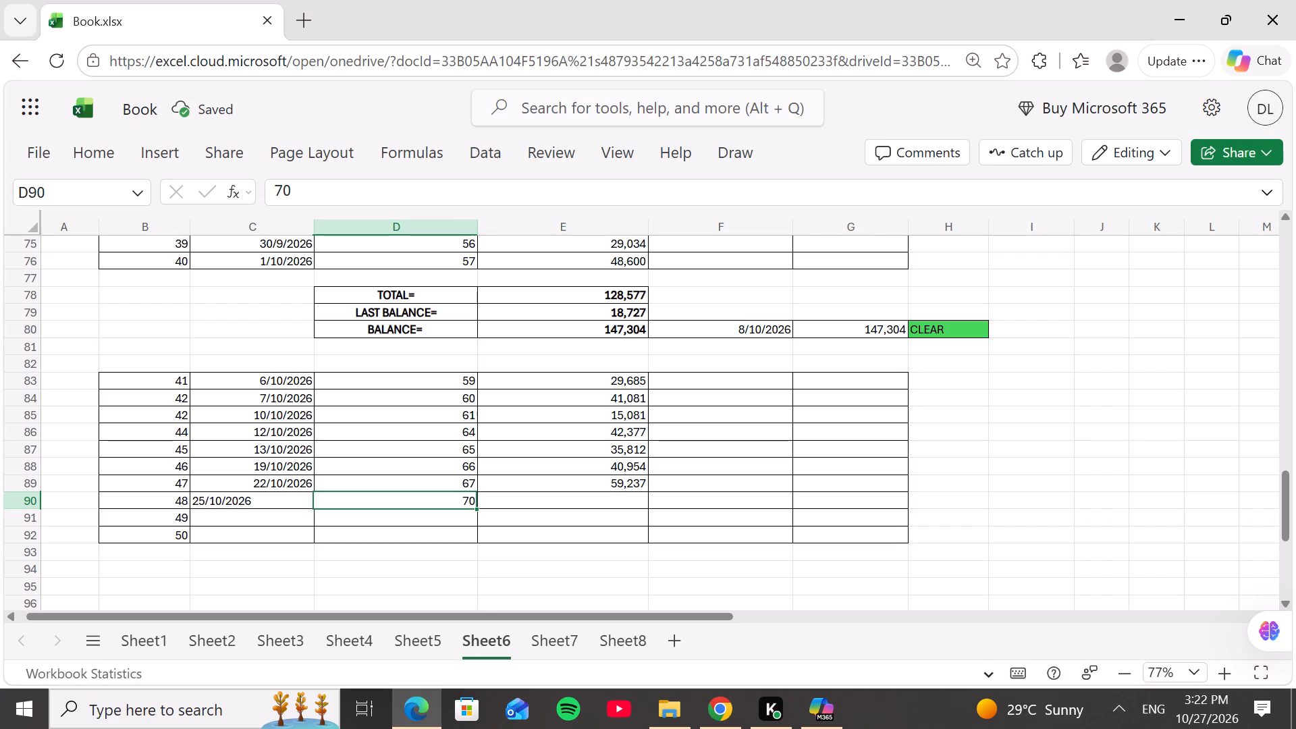
left_click(553, 505)
type("20")
key("comma")
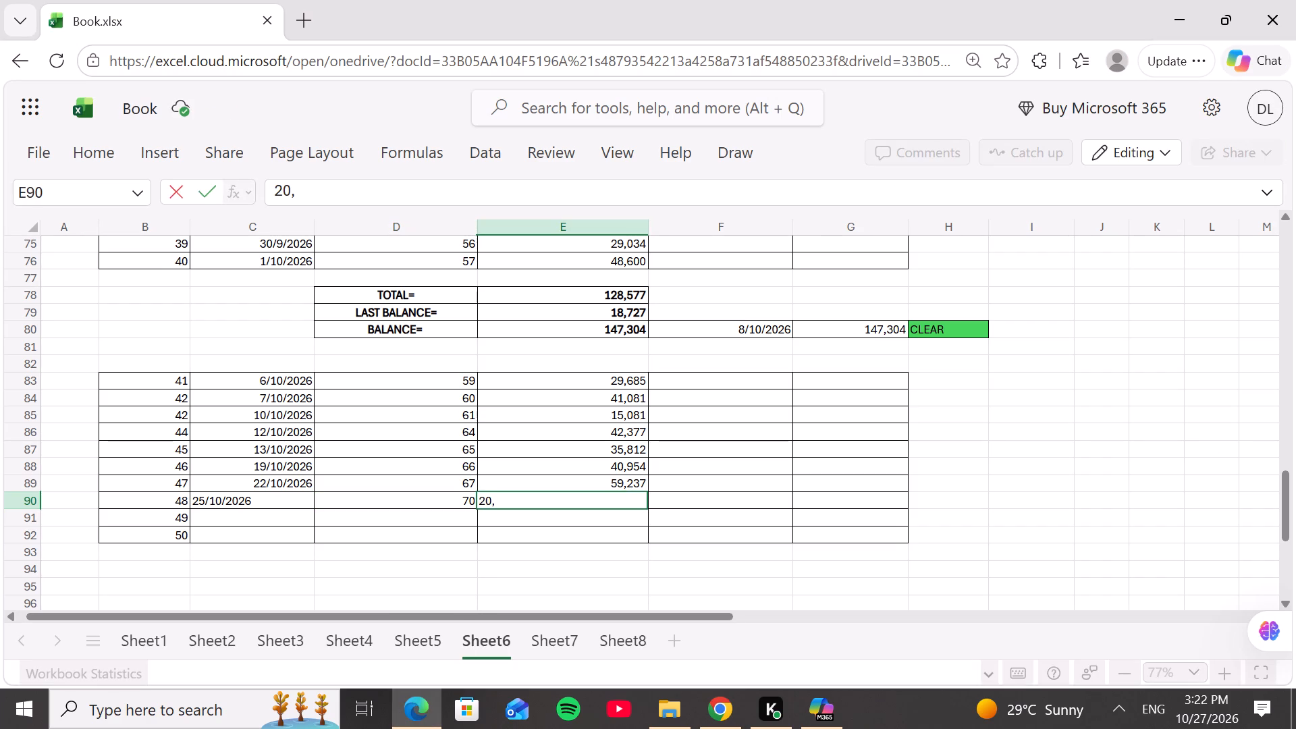
type("823")
Using INV-71 on the Swipe Sales page, fill serial 49 in Book with date 26/10/2026, number 71 and amount 29,660.
left_click(729, 719)
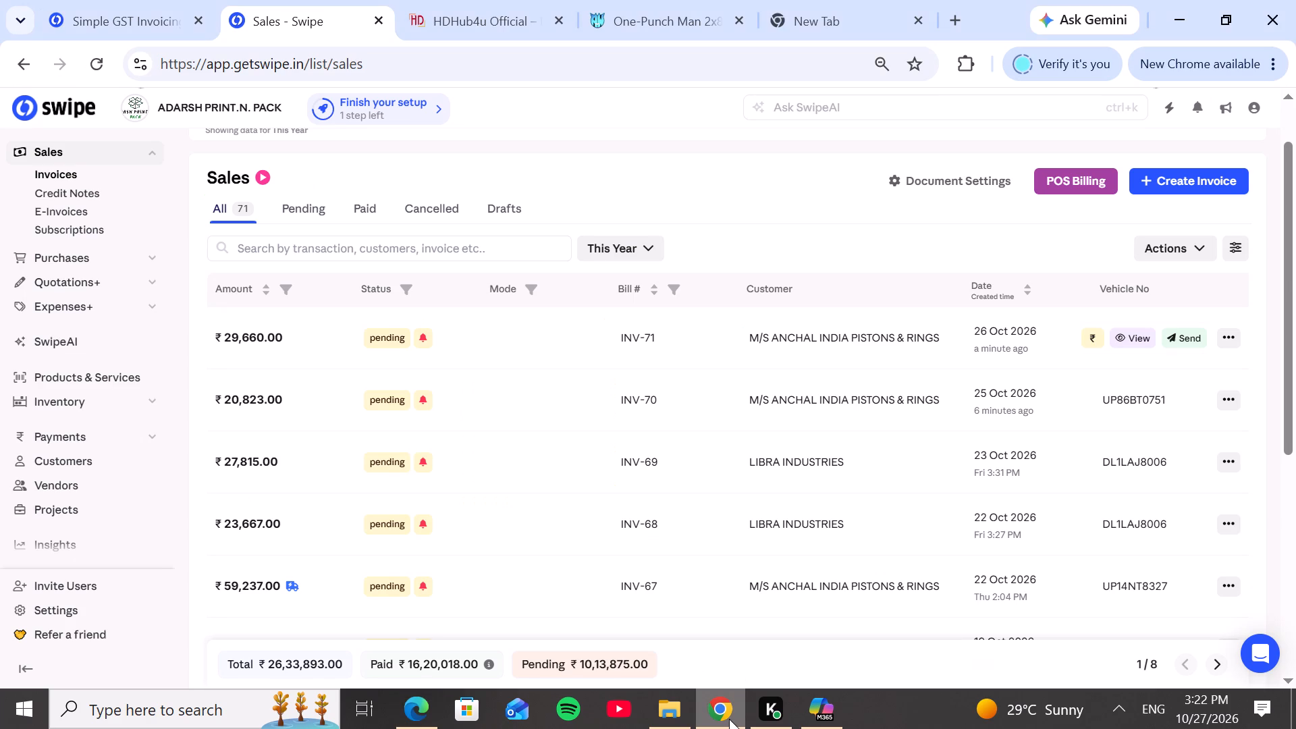
left_click(433, 716)
left_click(262, 521)
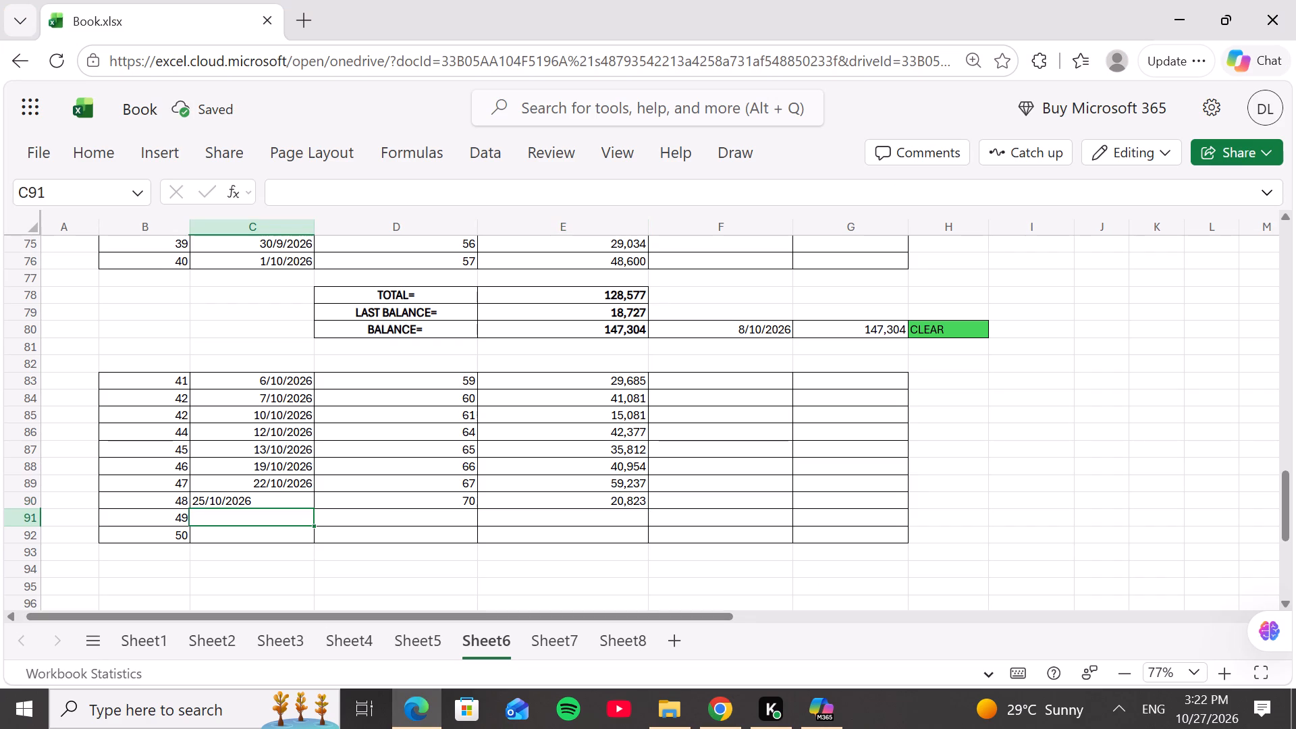
type("26")
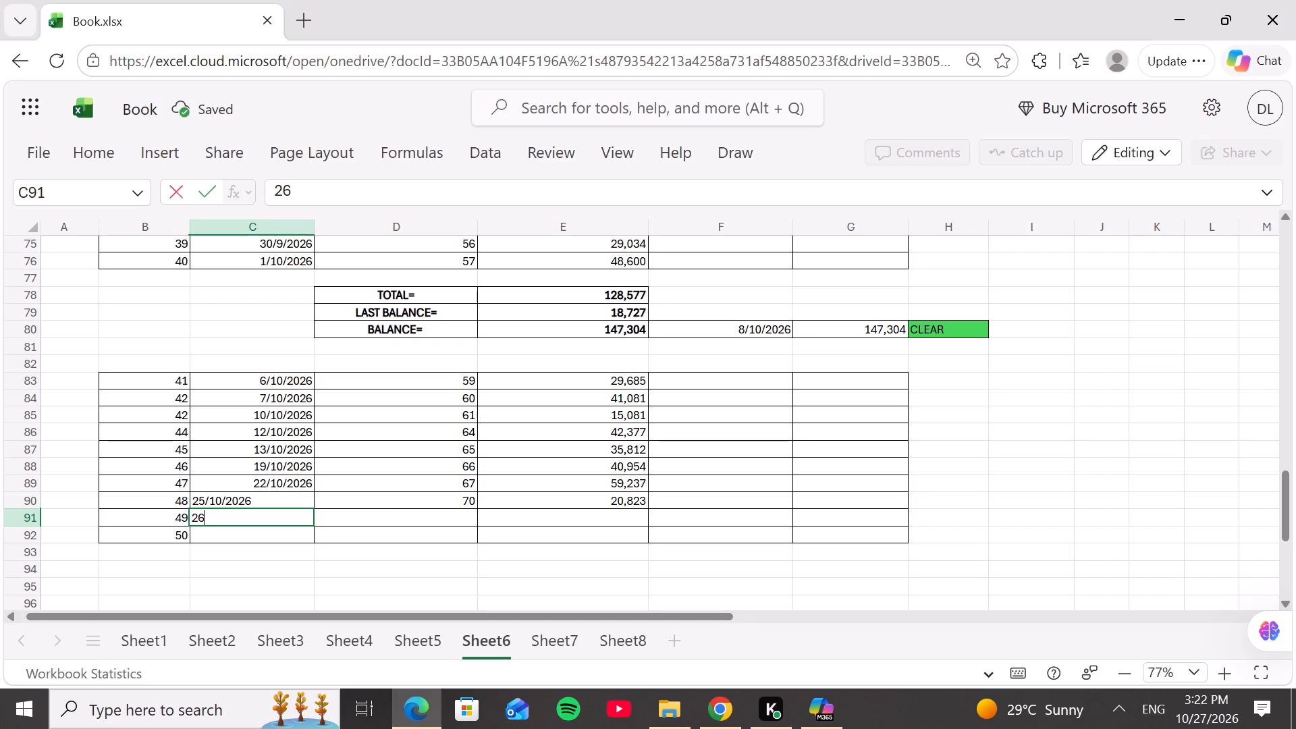
type("/10/2026")
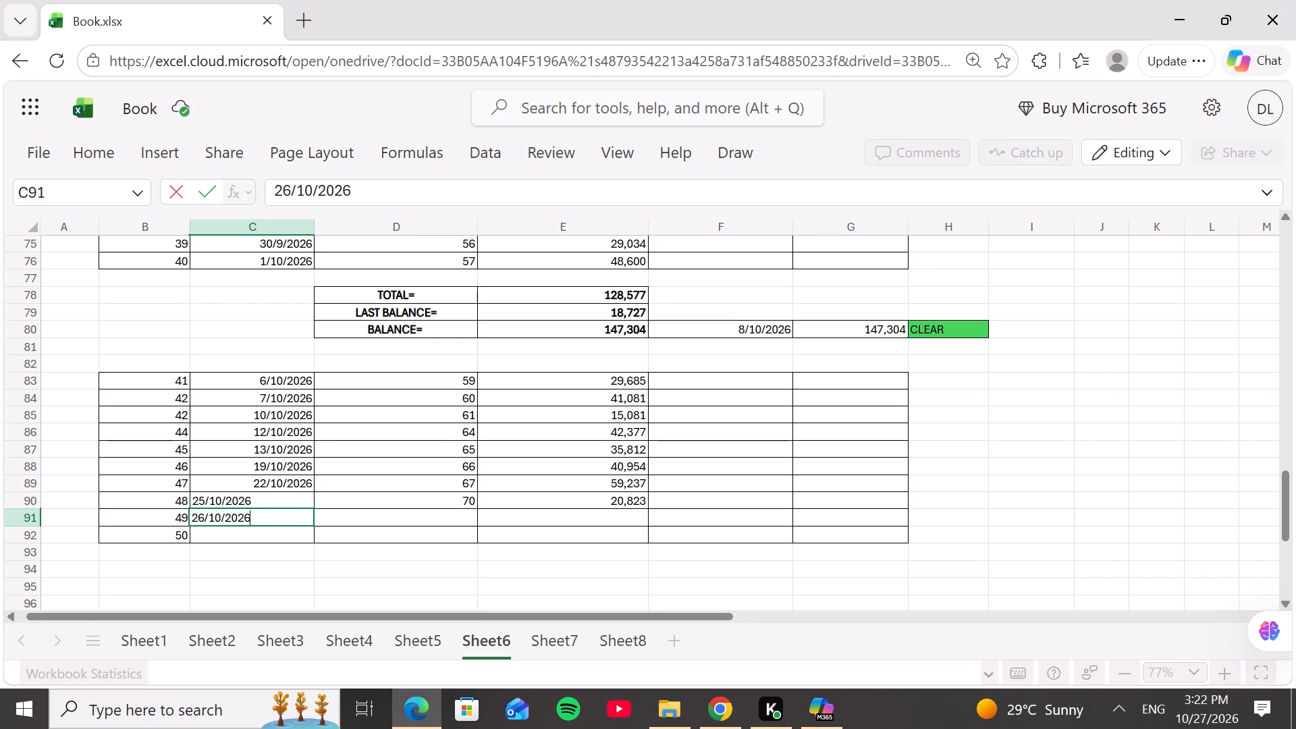
left_click(426, 522)
type("71")
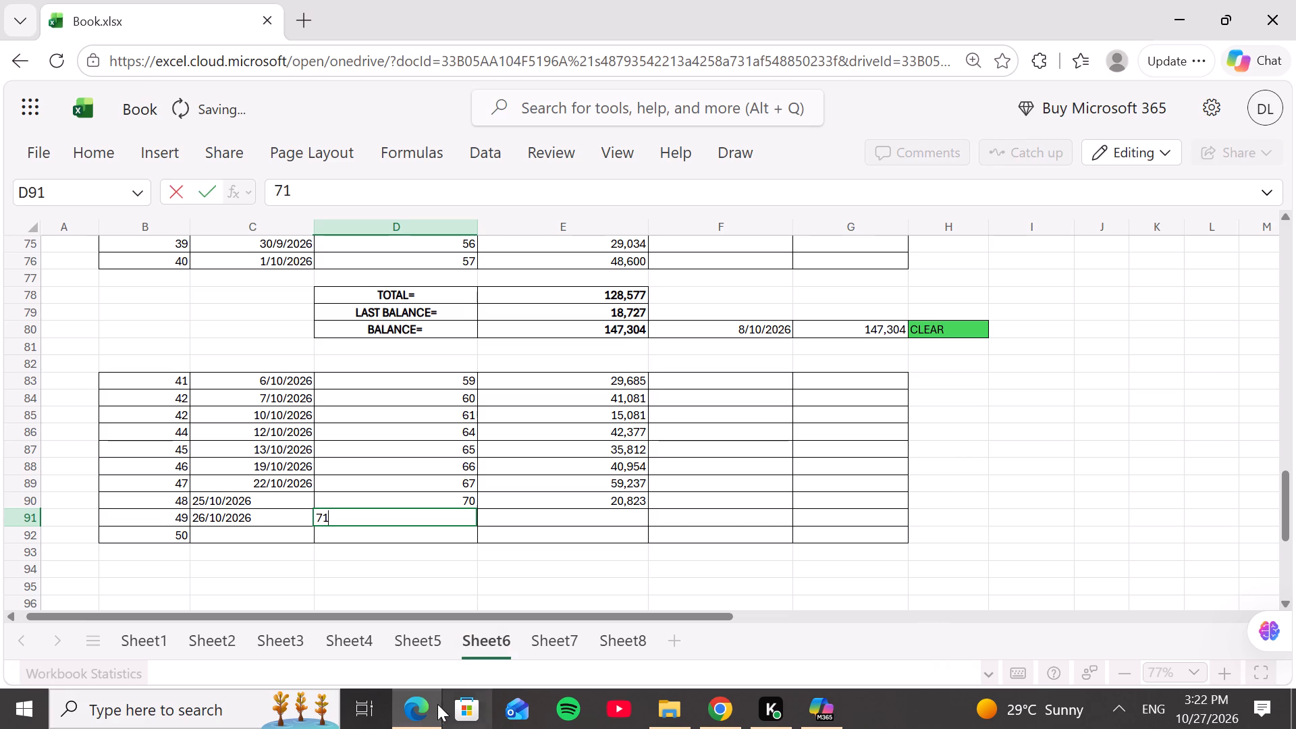
left_click(433, 710)
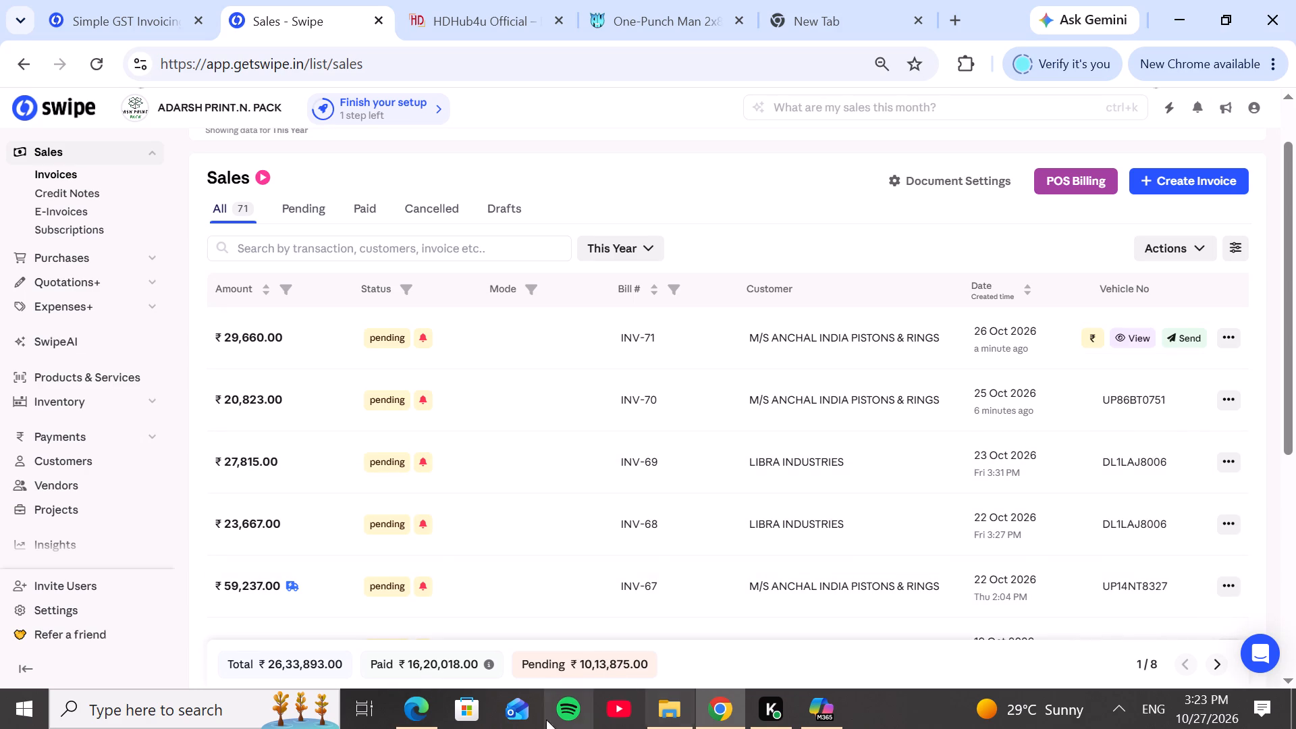
left_click(429, 701)
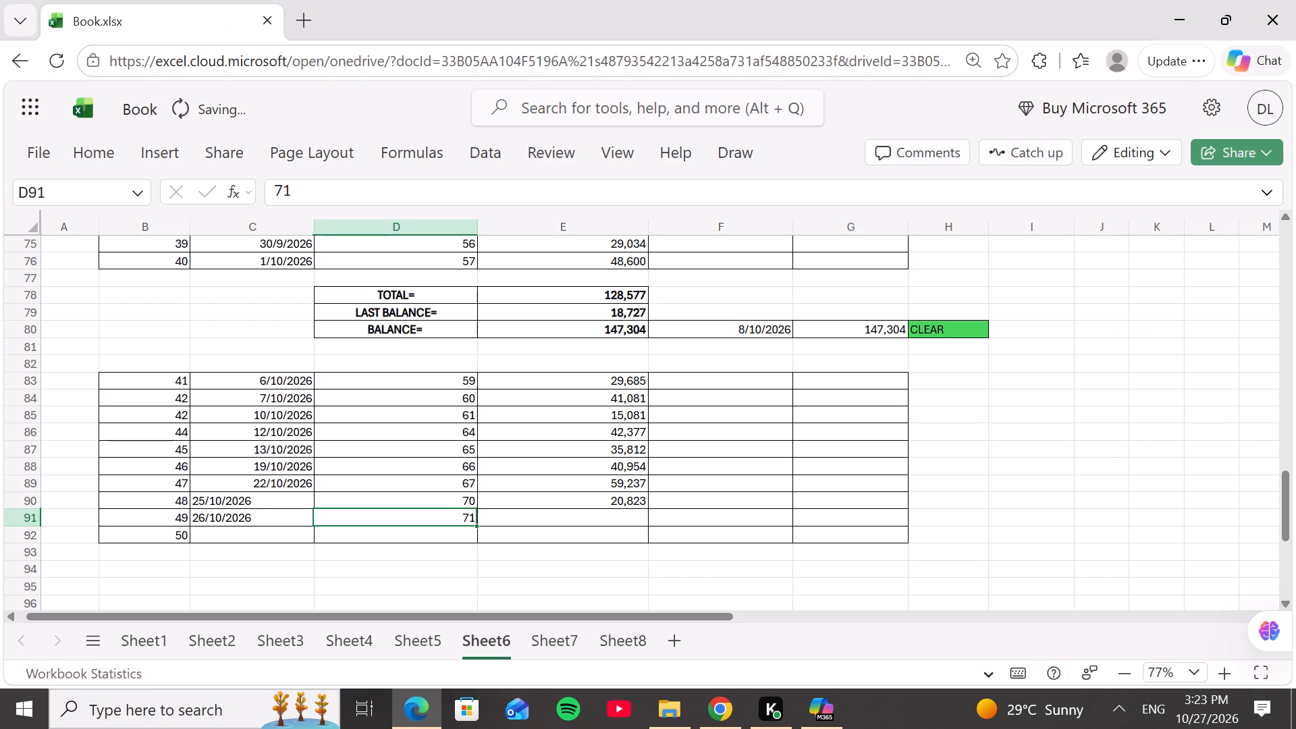
left_click(608, 515)
type("29")
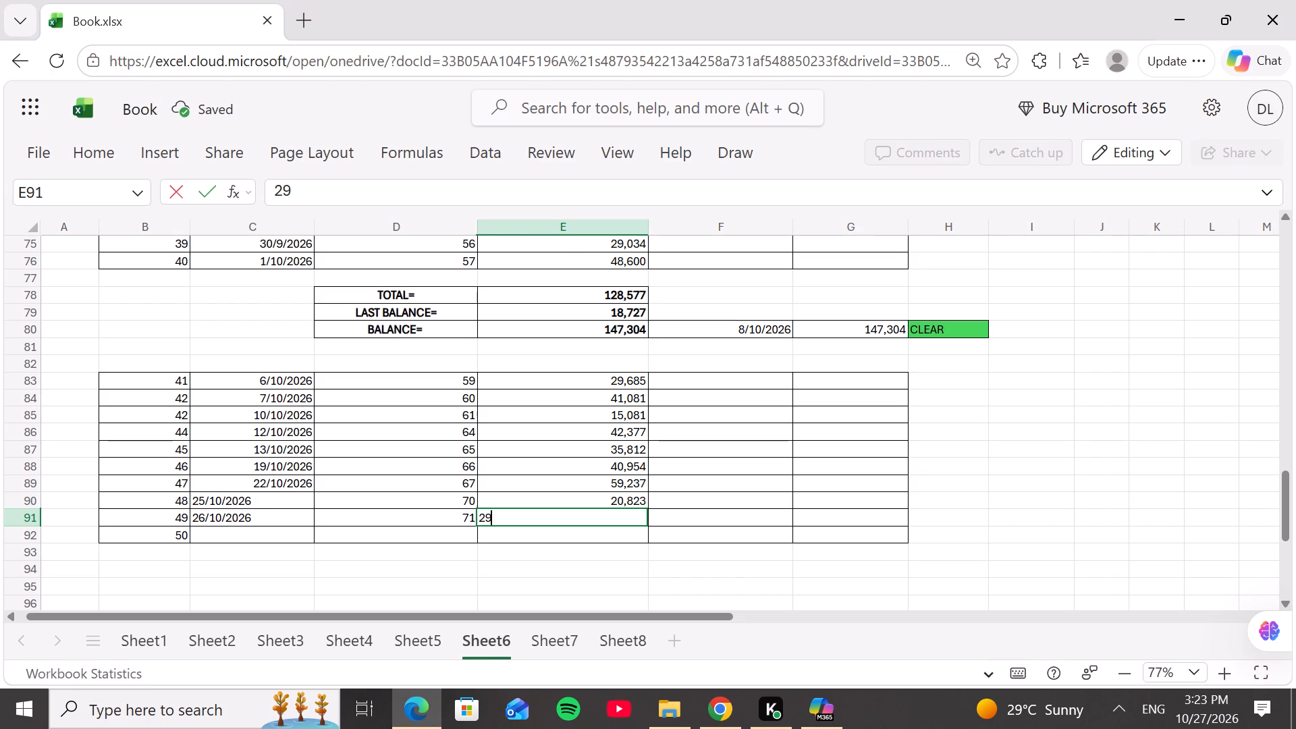
type(",660")
left_click(763, 522)
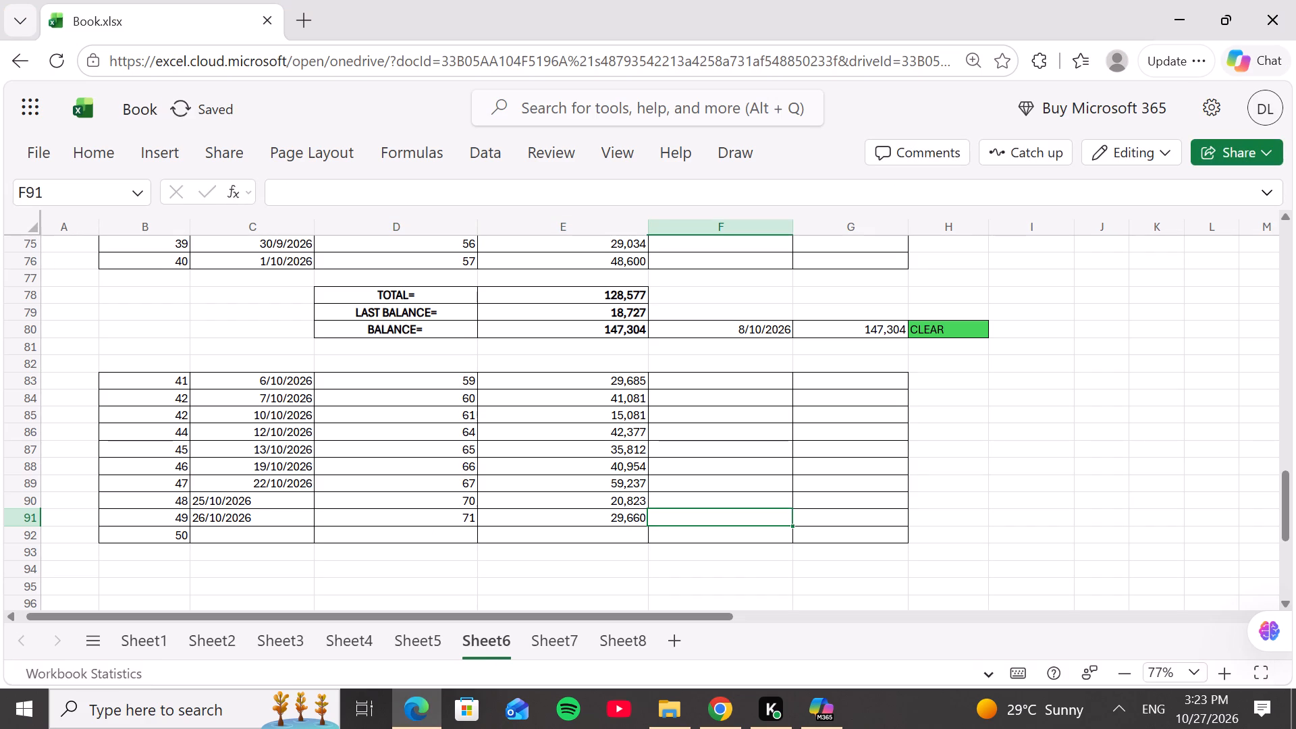
Right-align the dates of serials 48 and 49 in column C.
left_click_drag(294, 499, 290, 512)
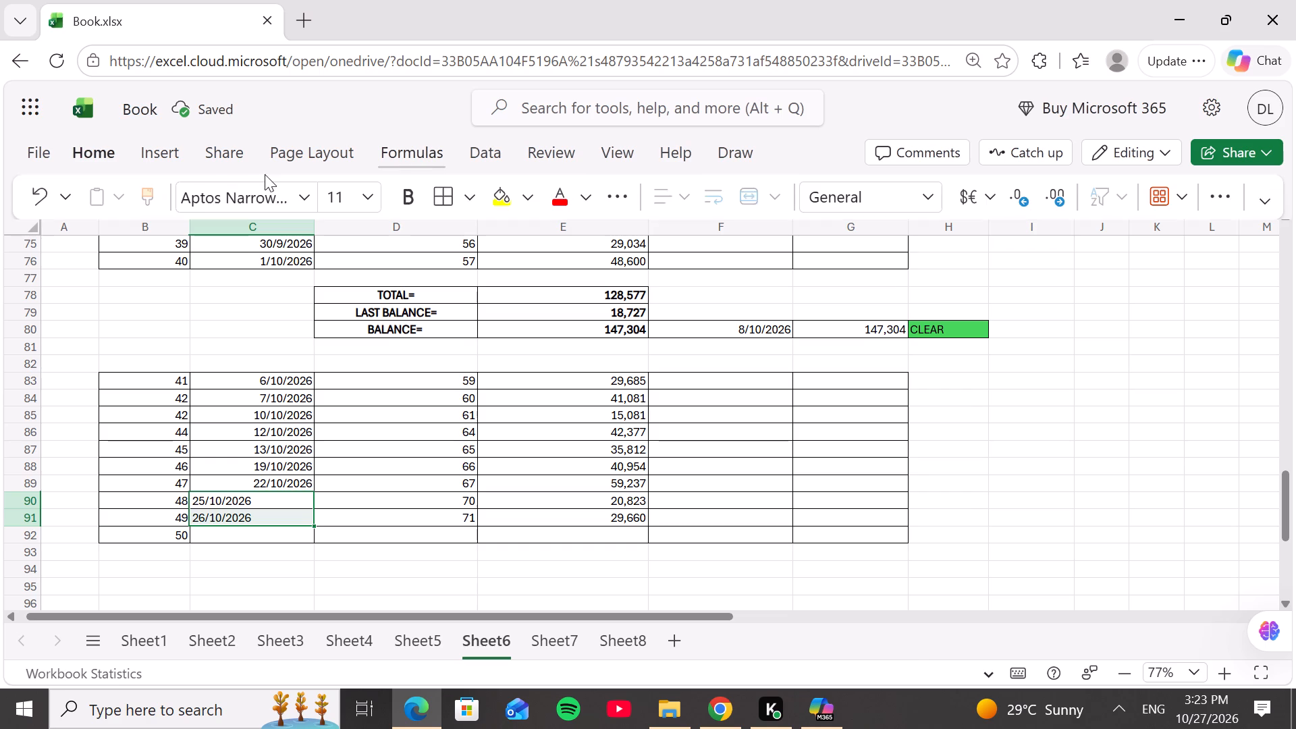
left_click(678, 194)
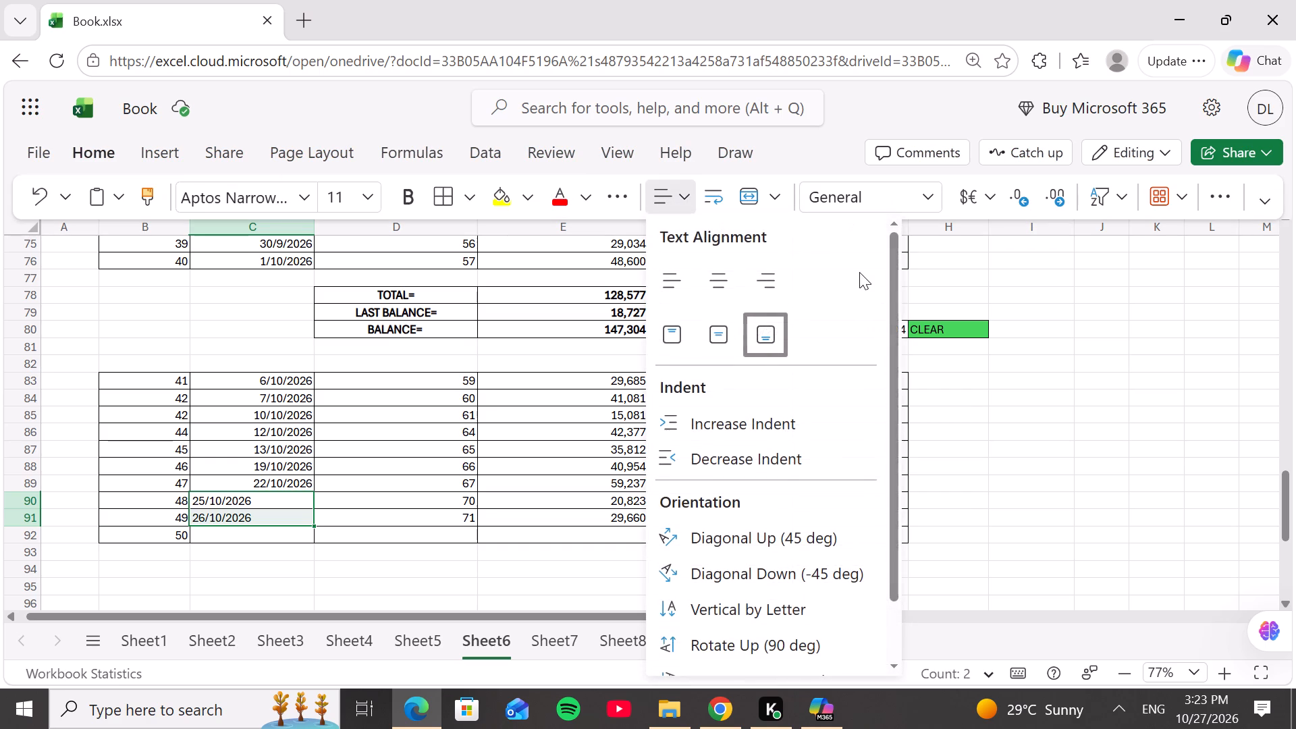
left_click(772, 286)
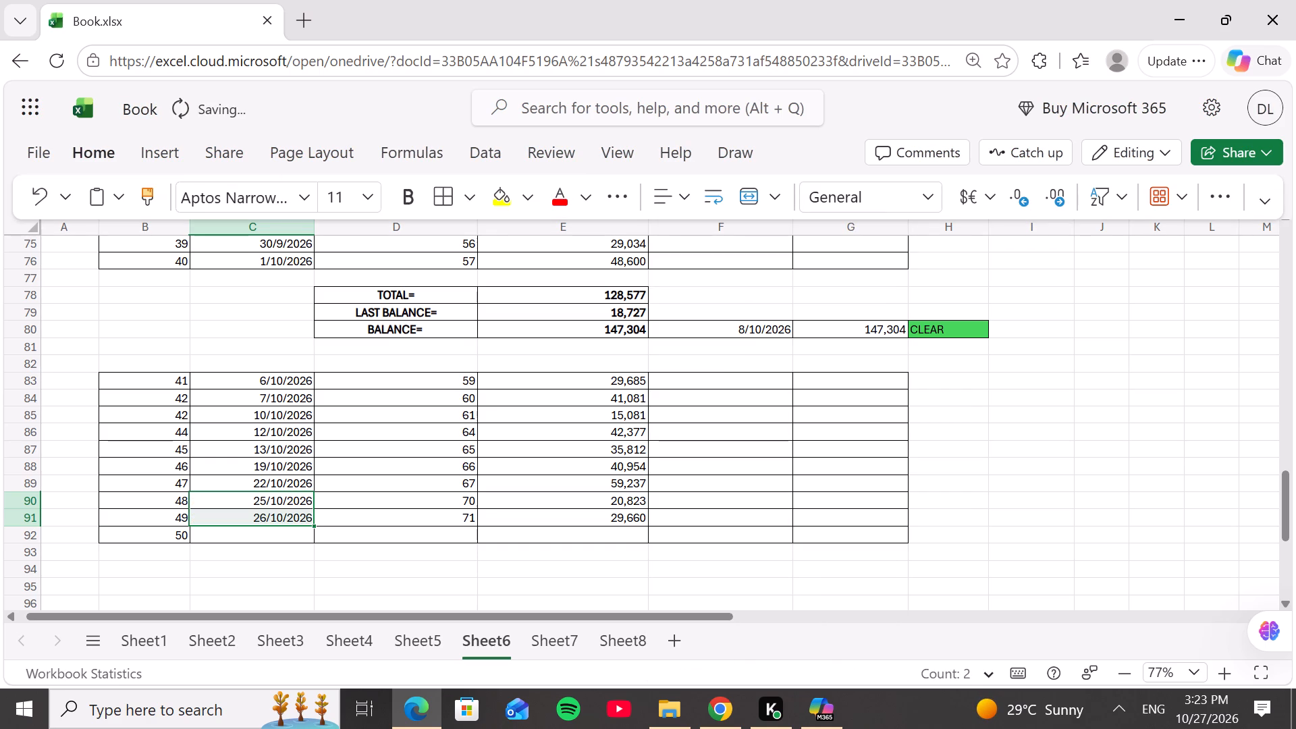
Remove all borders from the unused serial 50 row, columns B to G, and delete its serial number.
left_click_drag(186, 541, 611, 532)
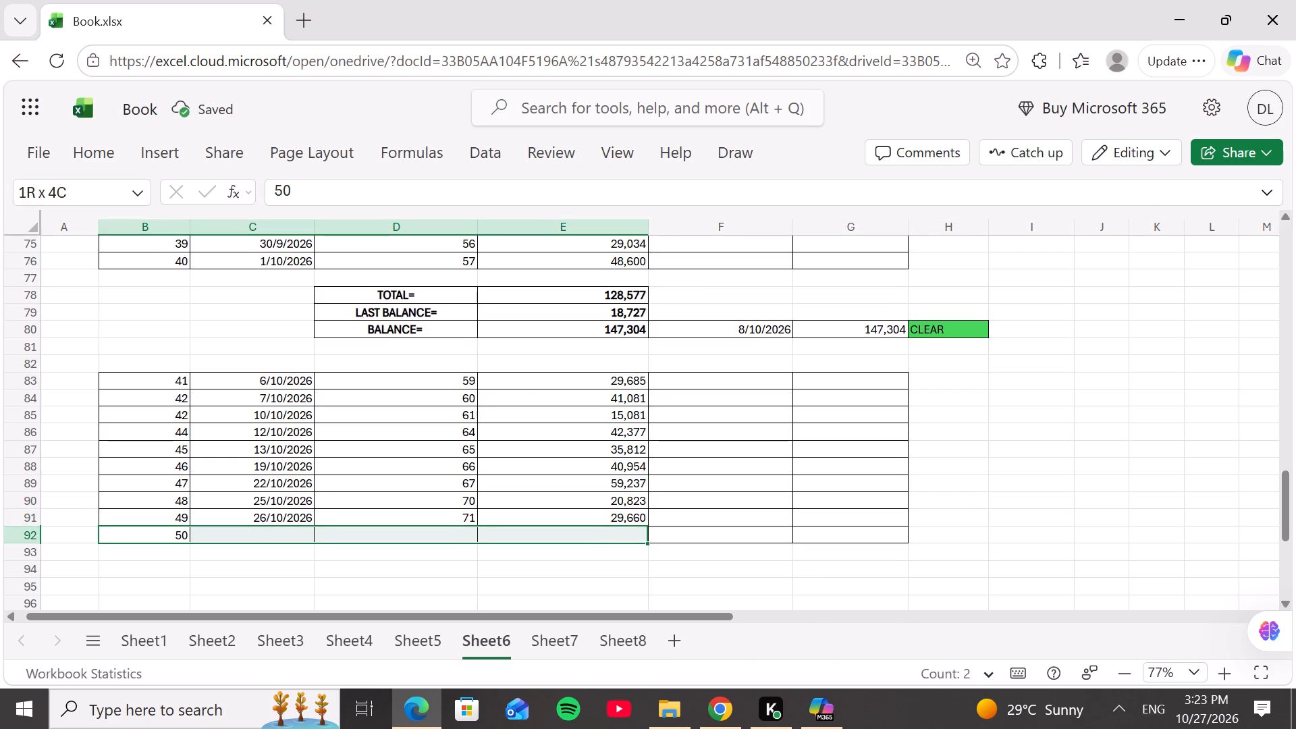
left_click_drag(611, 532, 836, 539)
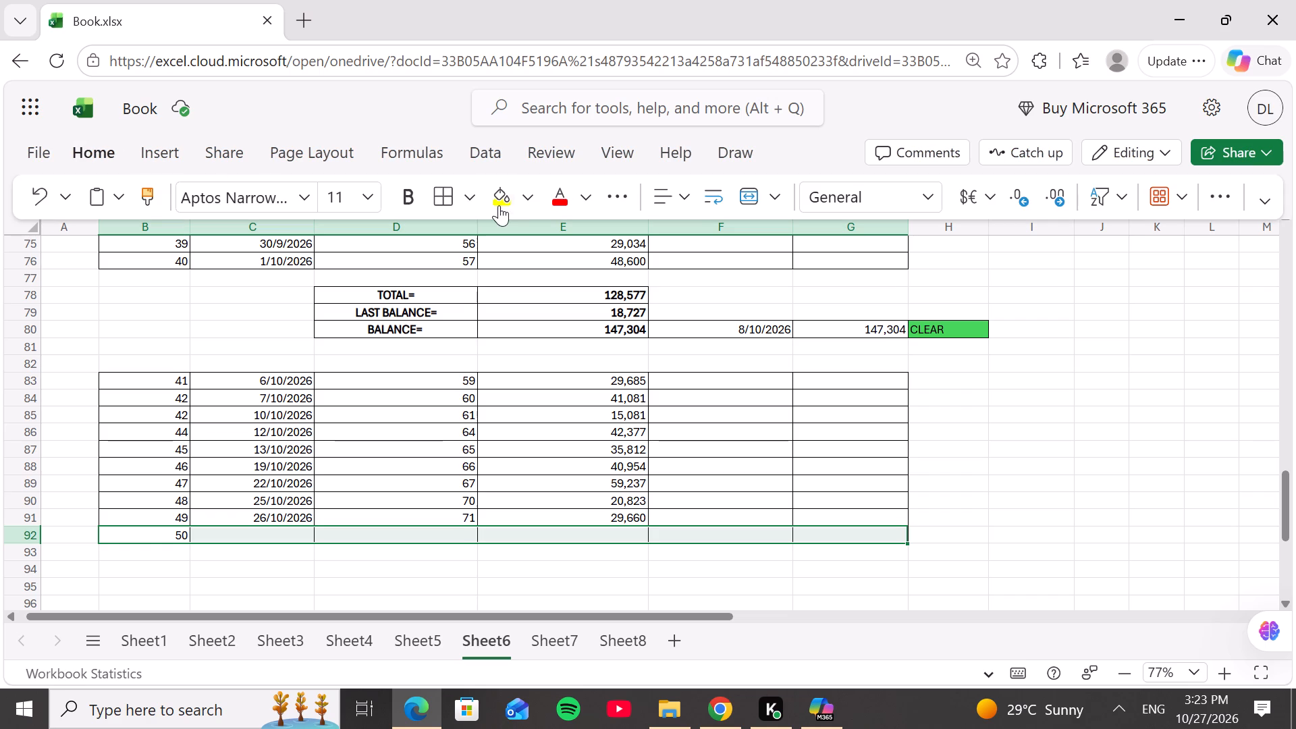
left_click(477, 198)
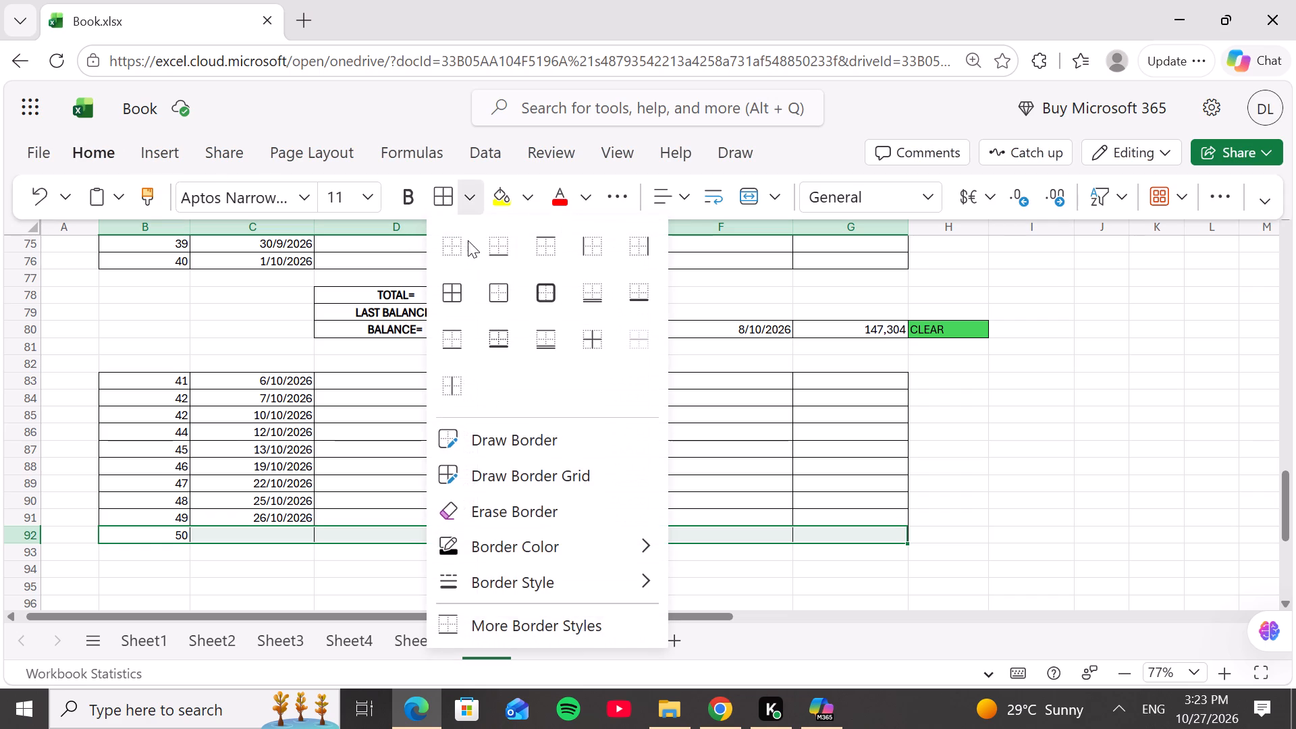
left_click(464, 240)
left_click(270, 514)
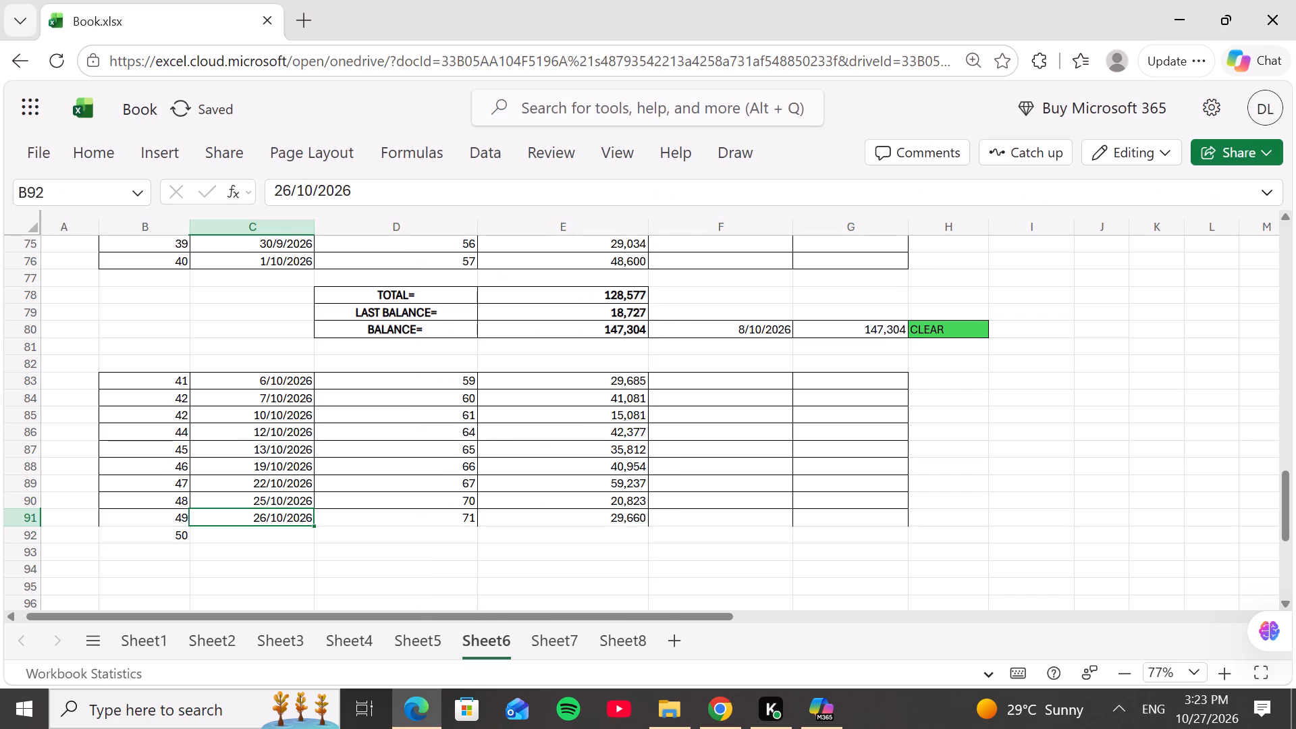
left_click(178, 539)
key("BackSpace")
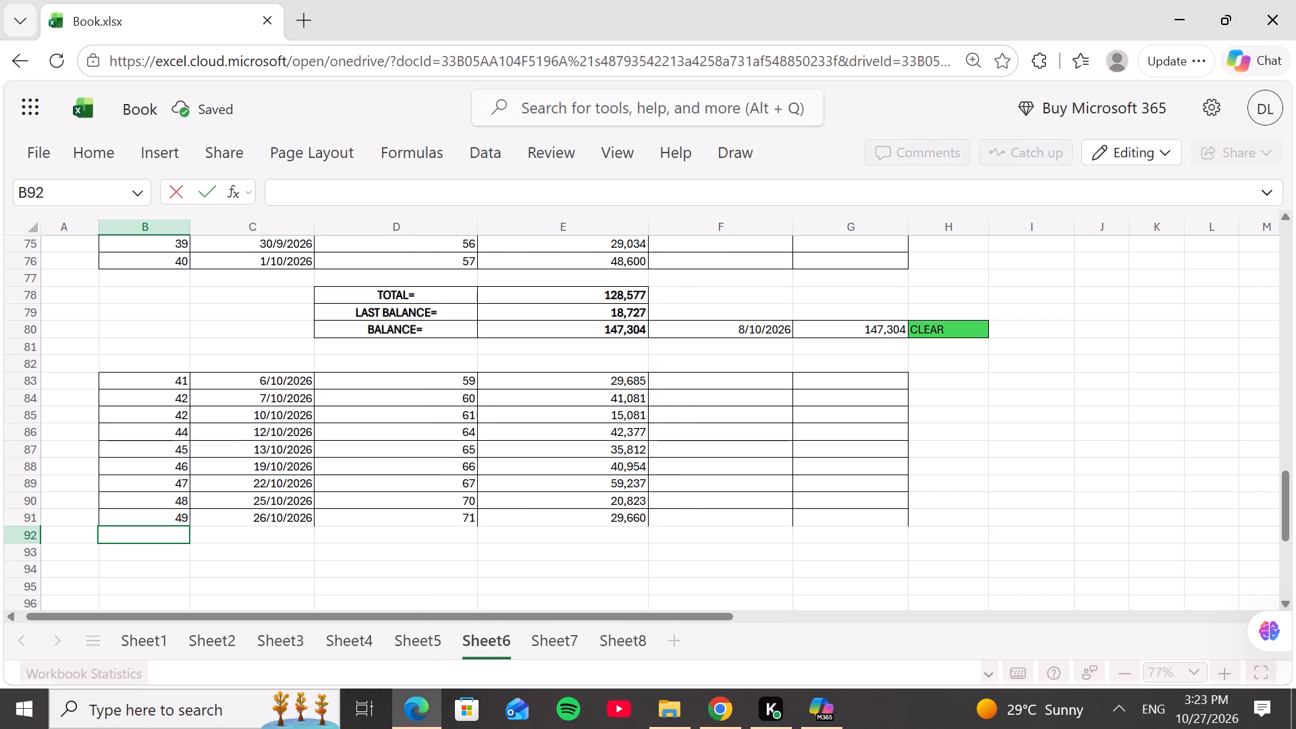
left_click(263, 536)
Apply a bottom border to the serial 49 row across columns B to G.
left_click_drag(165, 522, 474, 512)
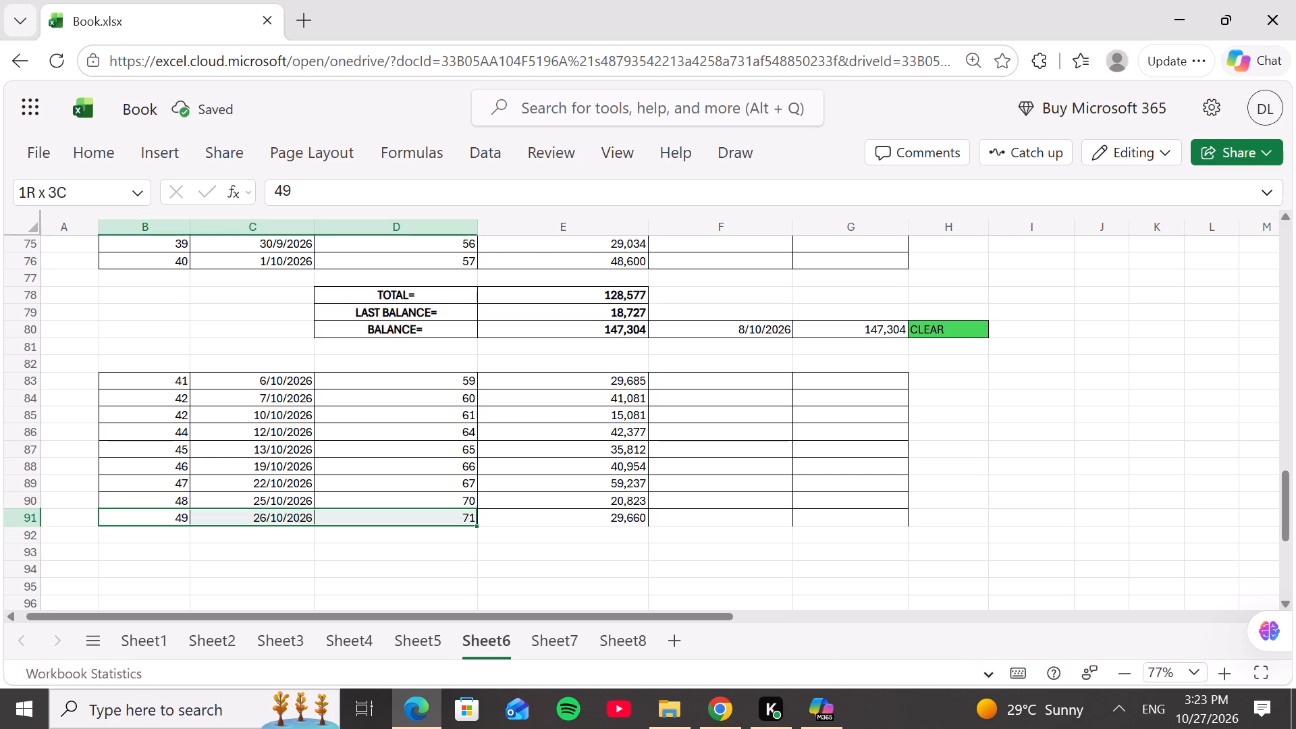
left_click_drag(474, 512, 817, 524)
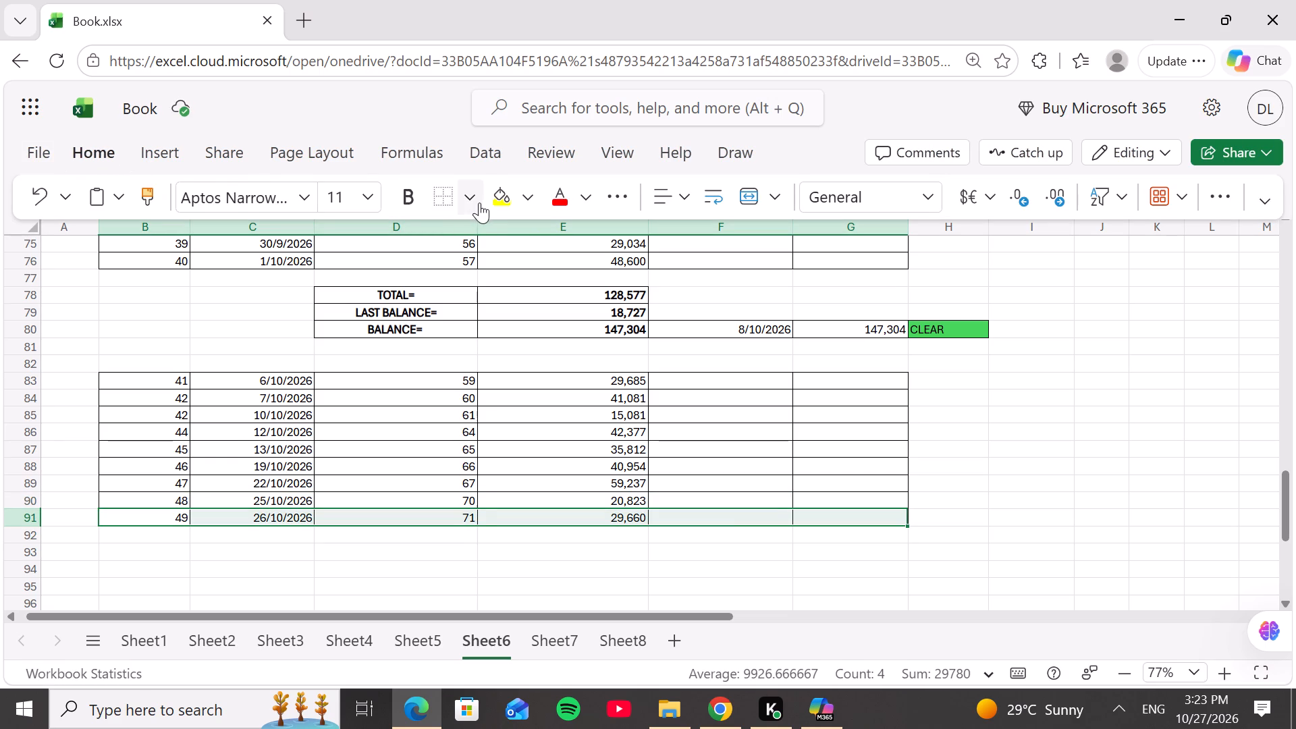
left_click(470, 198)
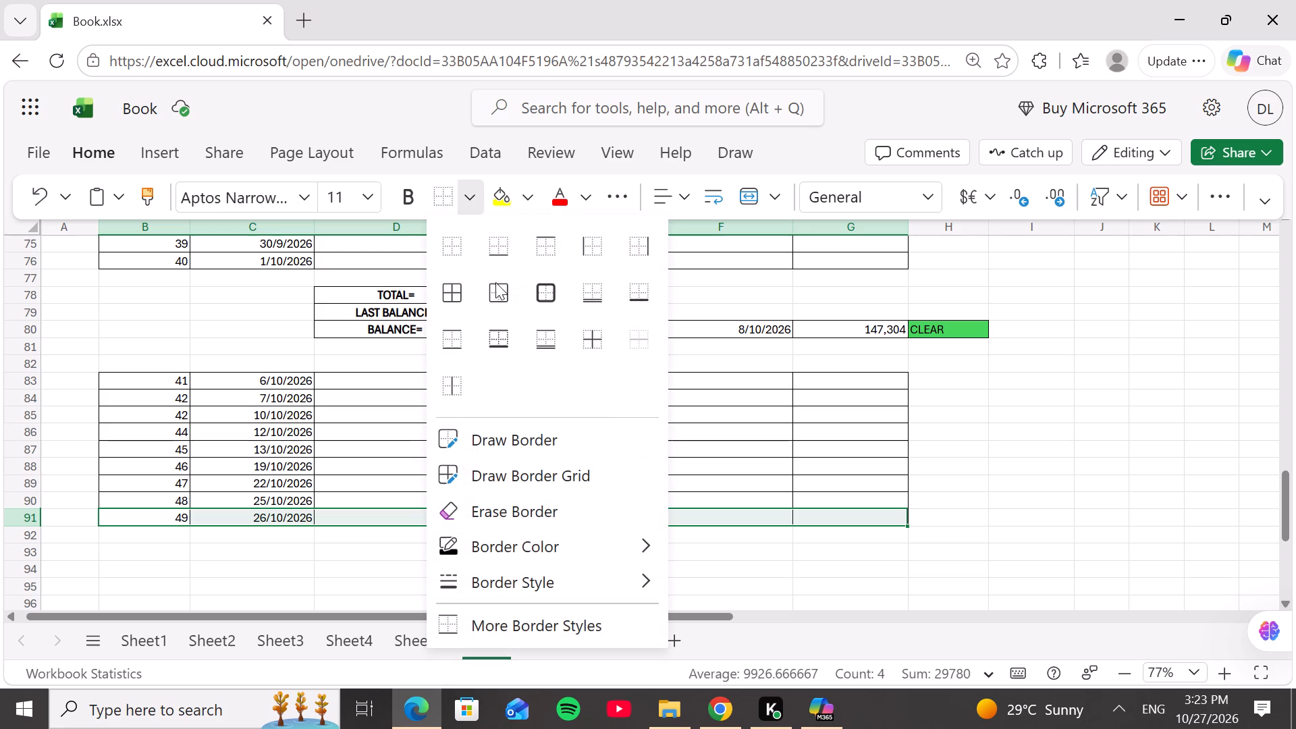
left_click(512, 246)
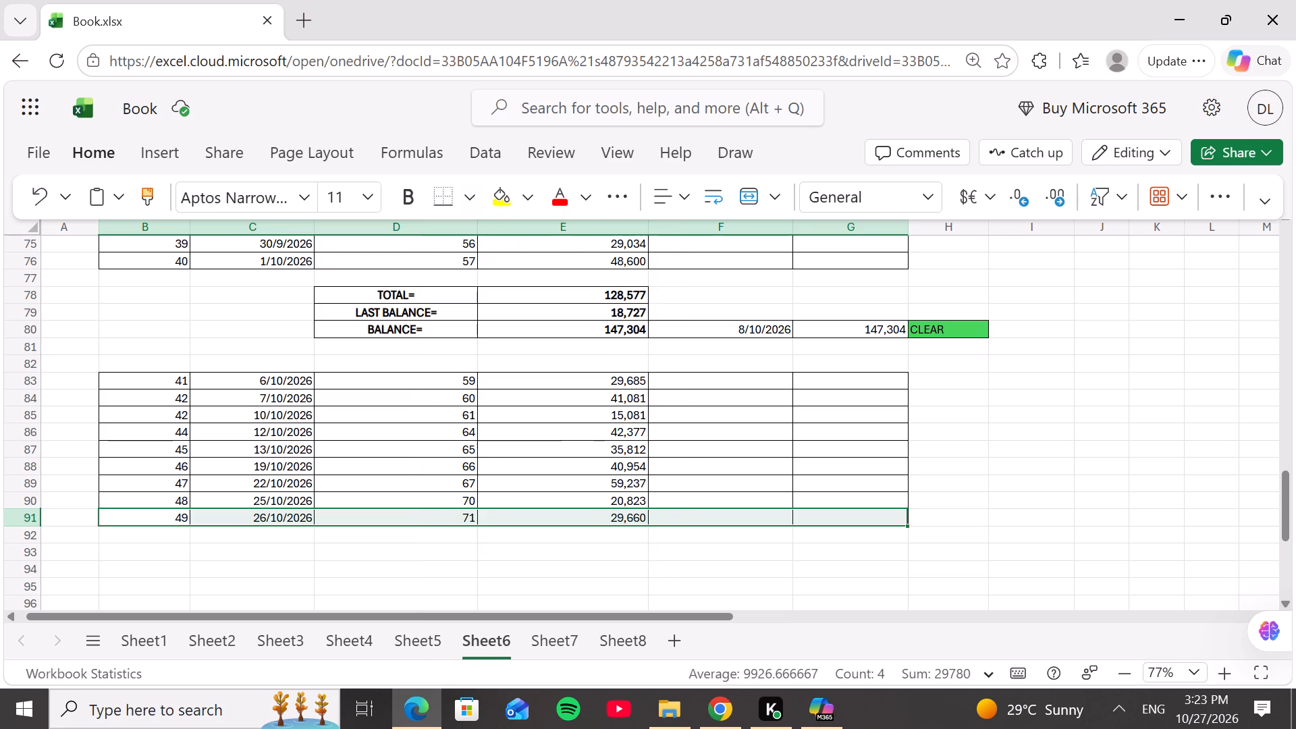
left_click(435, 553)
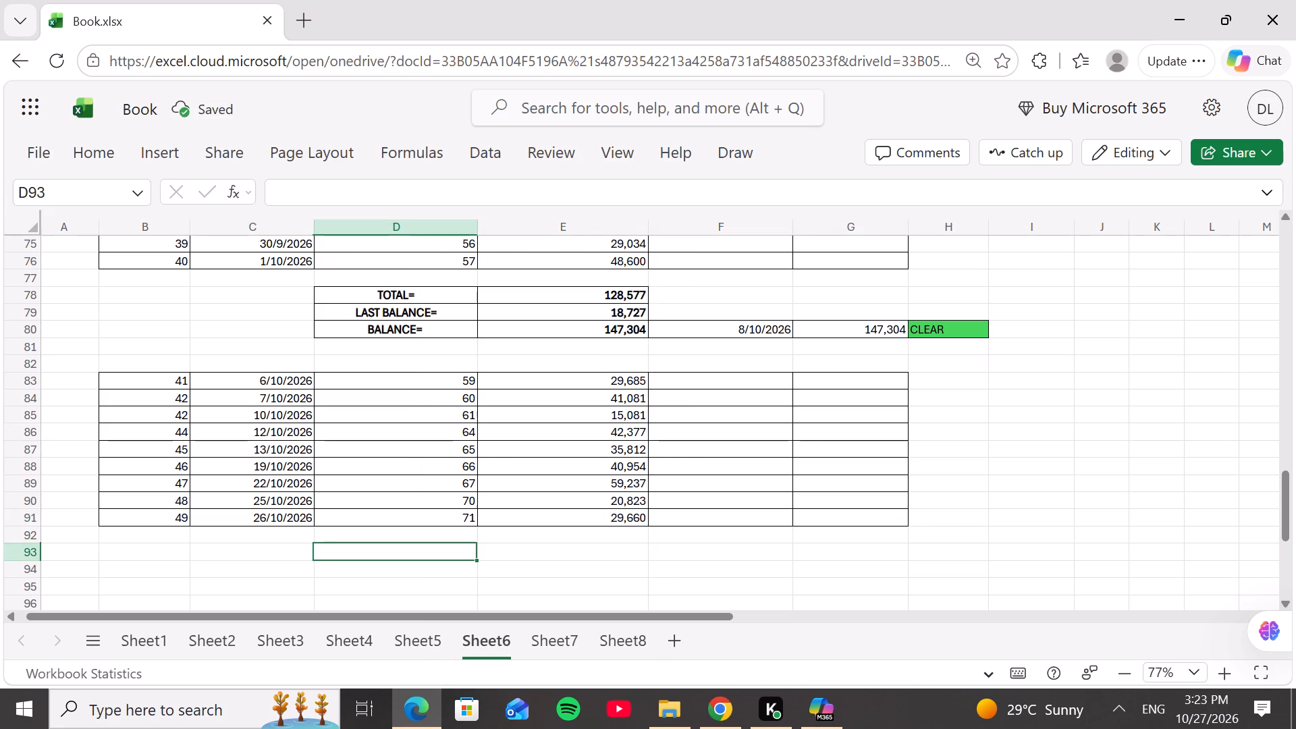
Copy the TOTAL, LAST BALANCE and BALANCE block from D78:E80 to D93, below the serials 41 to 49 table.
left_click_drag(630, 378, 630, 414)
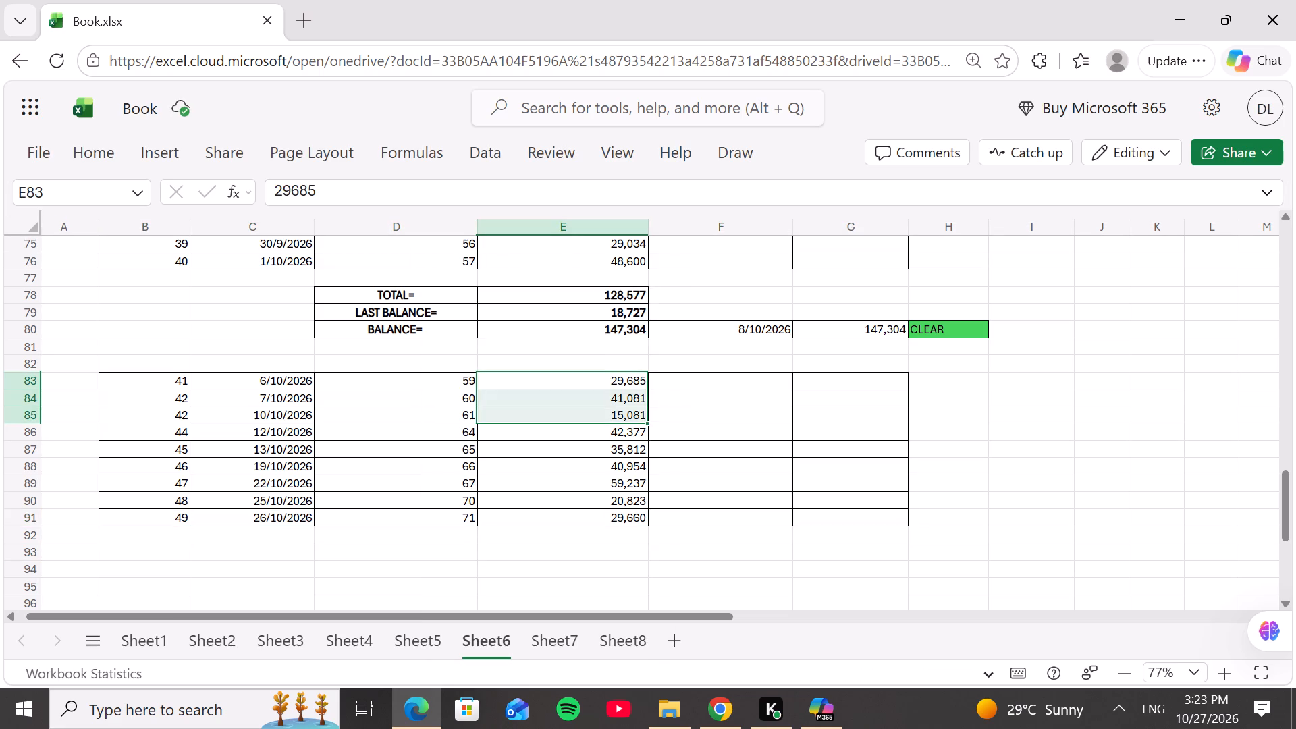
left_click_drag(365, 294, 594, 309)
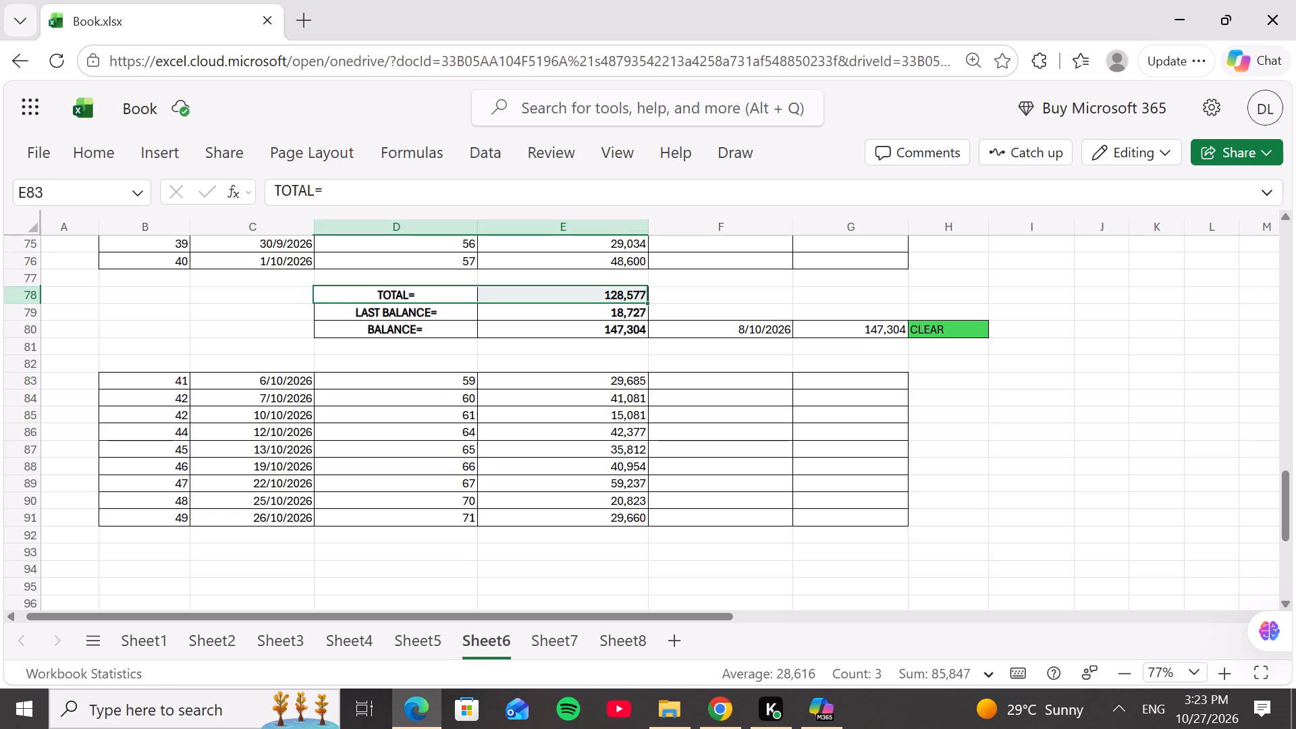
left_click_drag(594, 309, 606, 330)
key("ctrl+c")
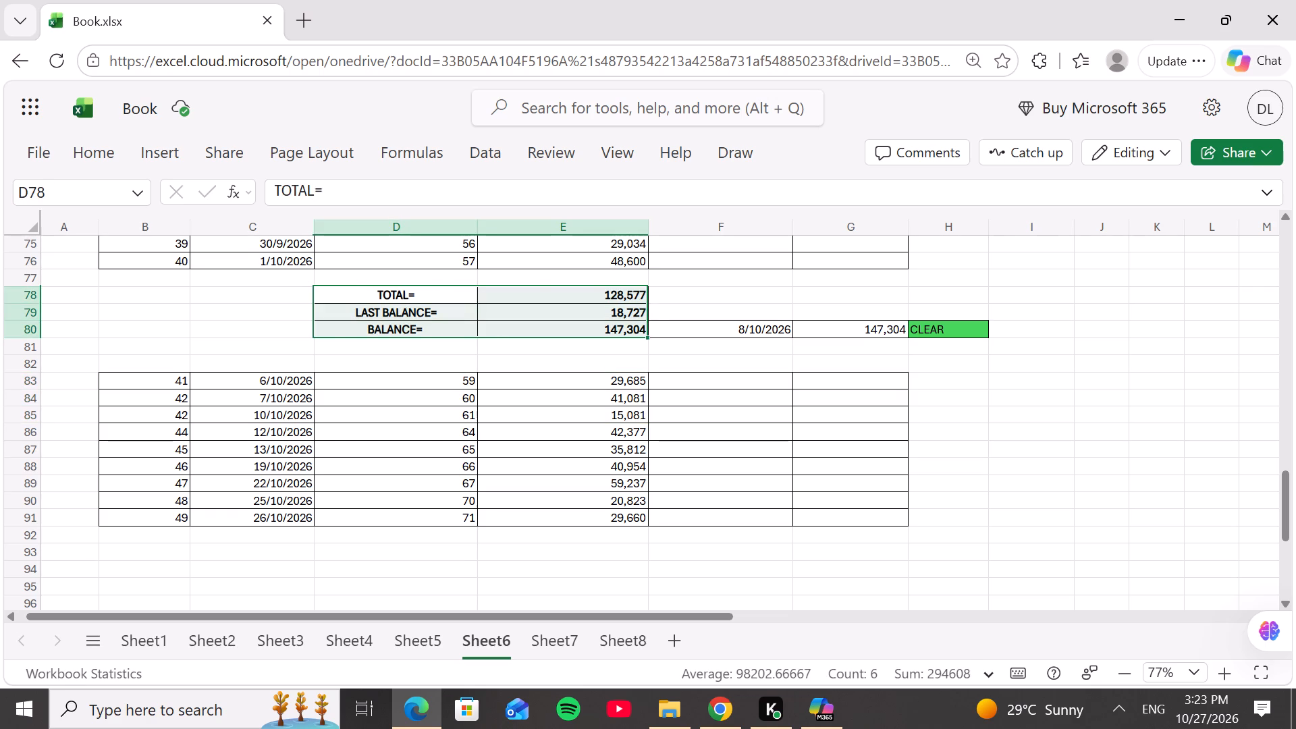
left_click(441, 560)
key("ctrl+v")
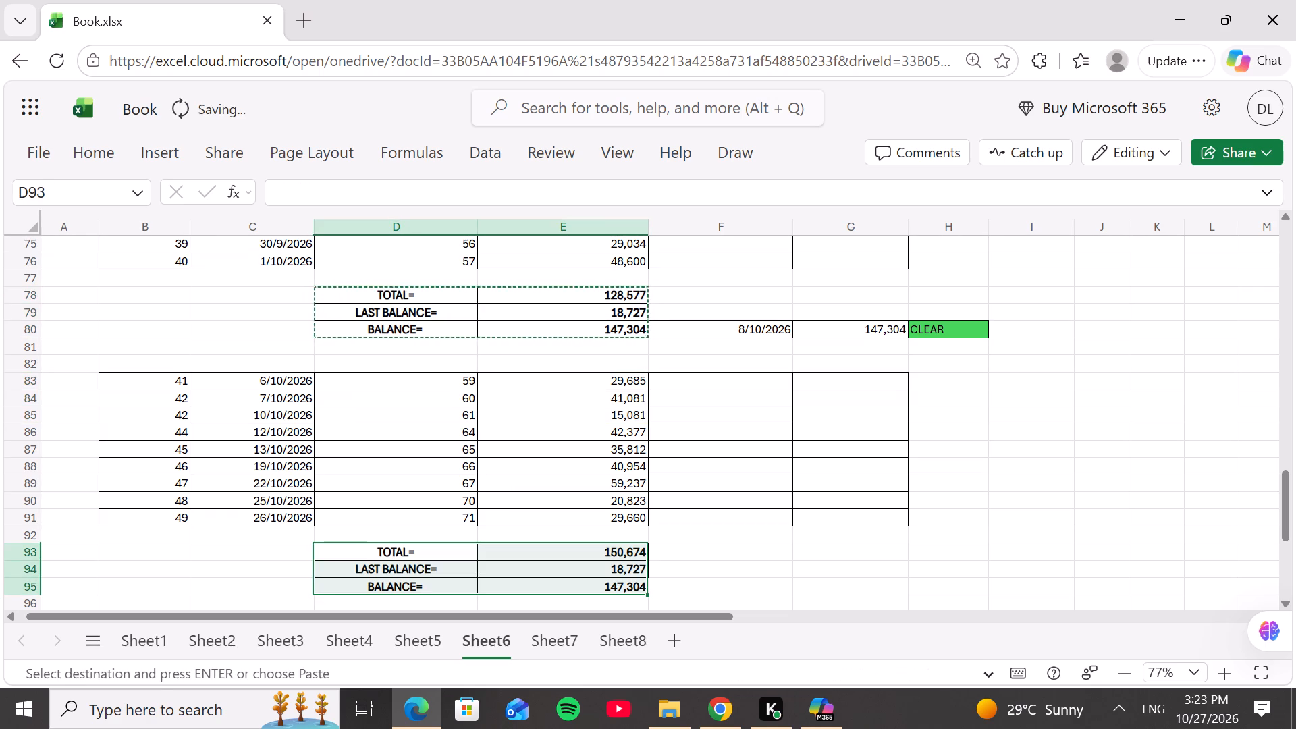
Clear the copied amounts beside TOTAL, LAST BALANCE and BALANCE in E93 to E95, keeping the labels.
left_click_drag(724, 560, 629, 550)
left_click_drag(629, 550, 632, 582)
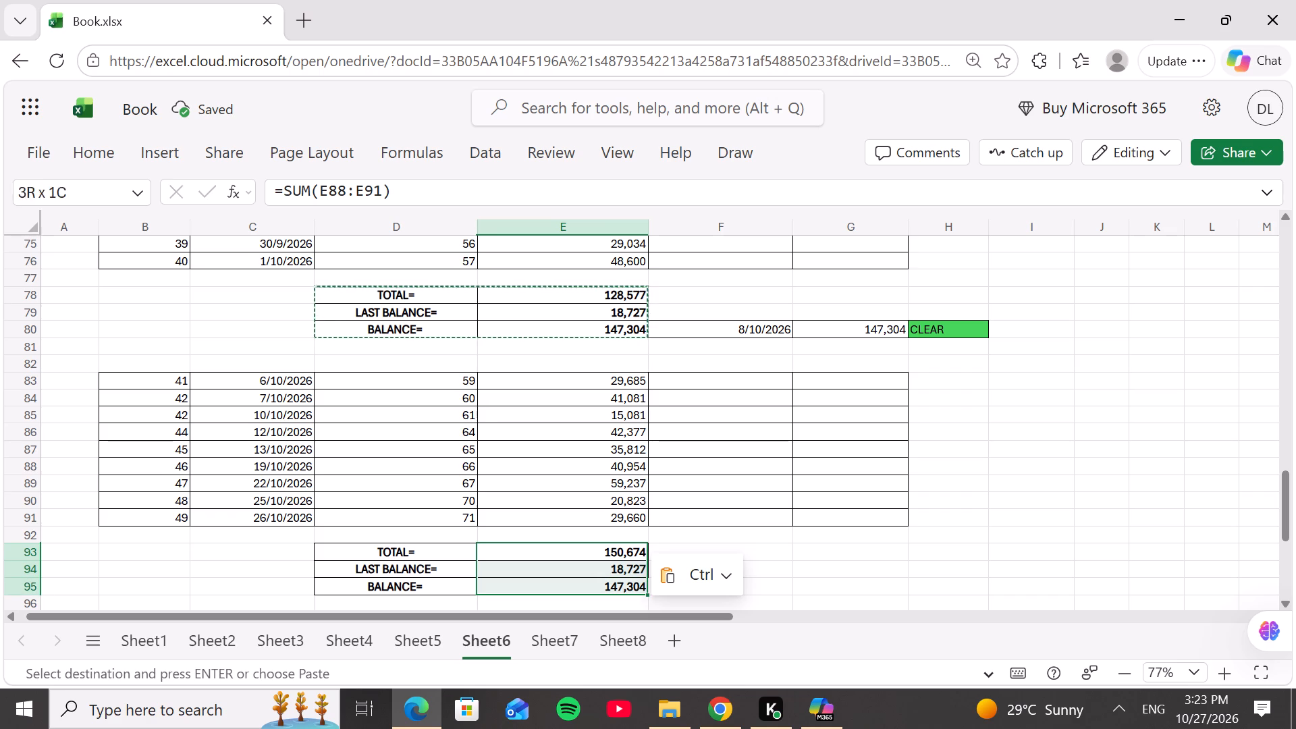
key("BackSpace")
left_click(628, 570)
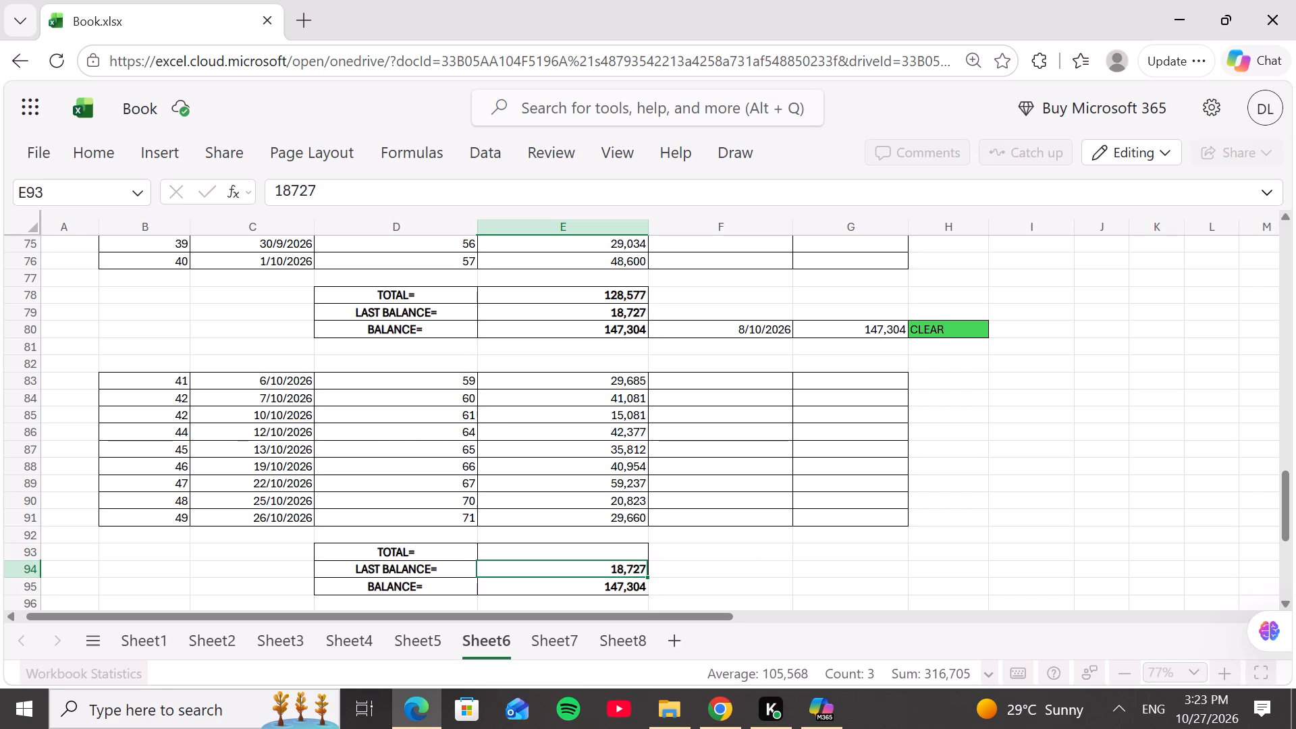
key("BackSpace")
left_click(628, 591)
key("BackSpace")
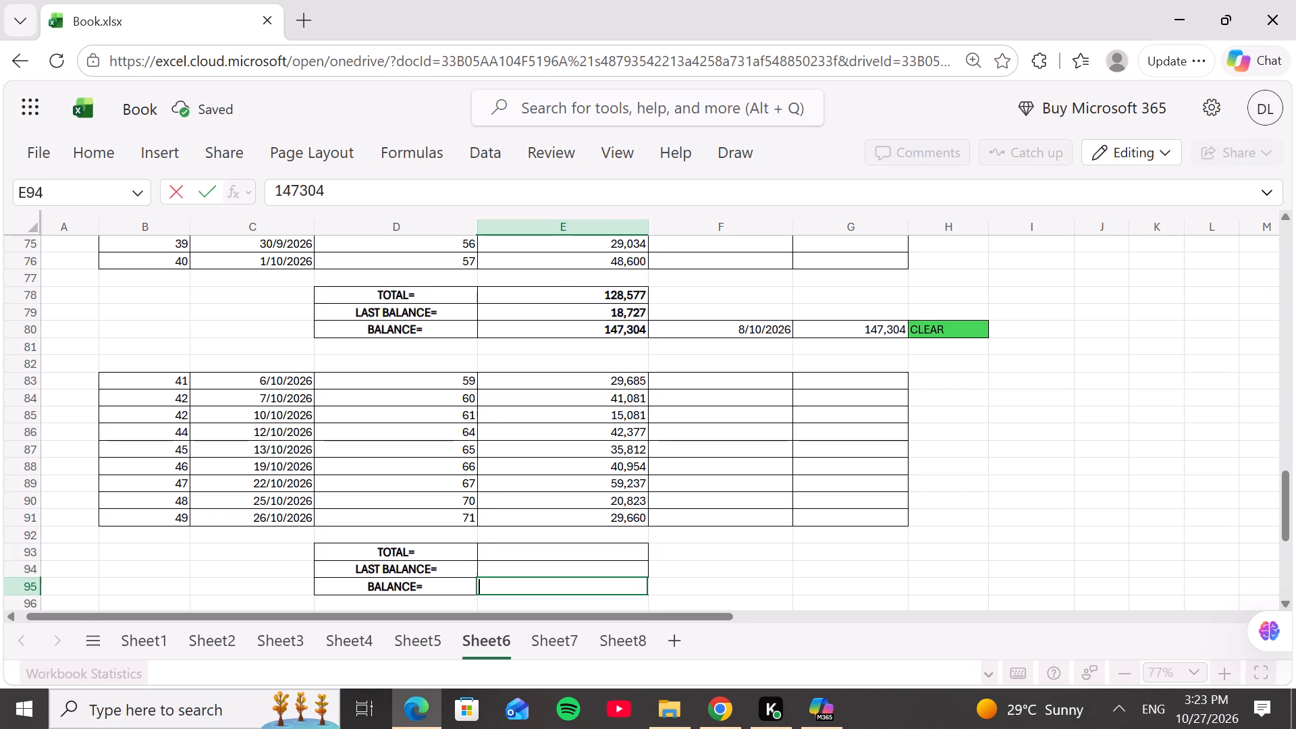
Select the amounts of serials 41 to 49 in cells E83 to E91.
left_click_drag(767, 560, 640, 453)
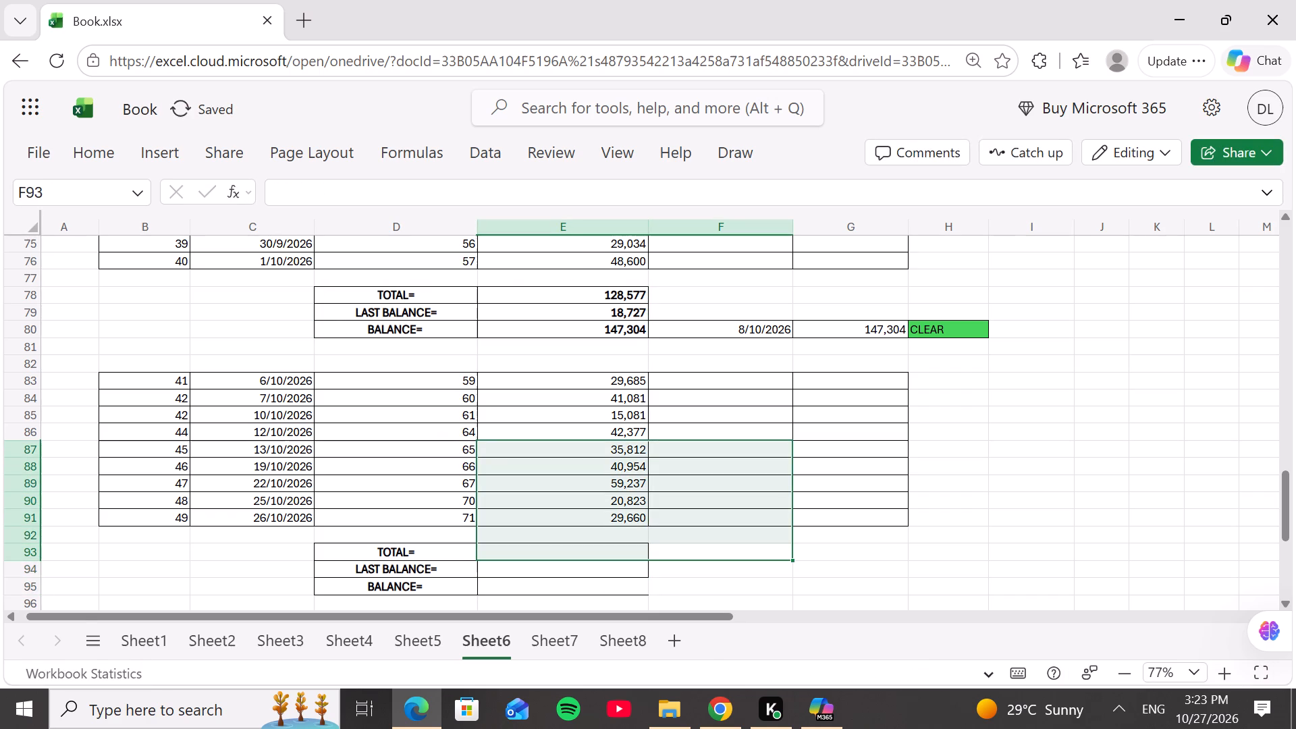
left_click_drag(621, 384, 620, 514)
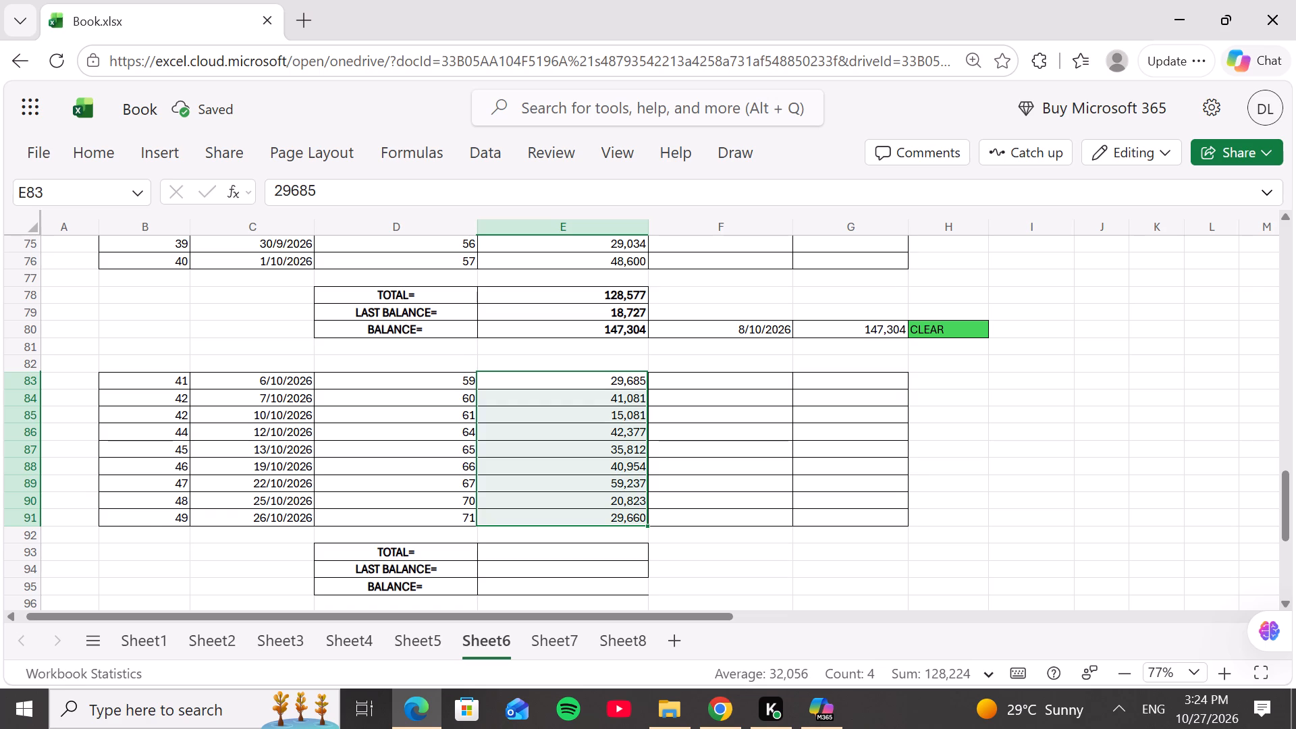
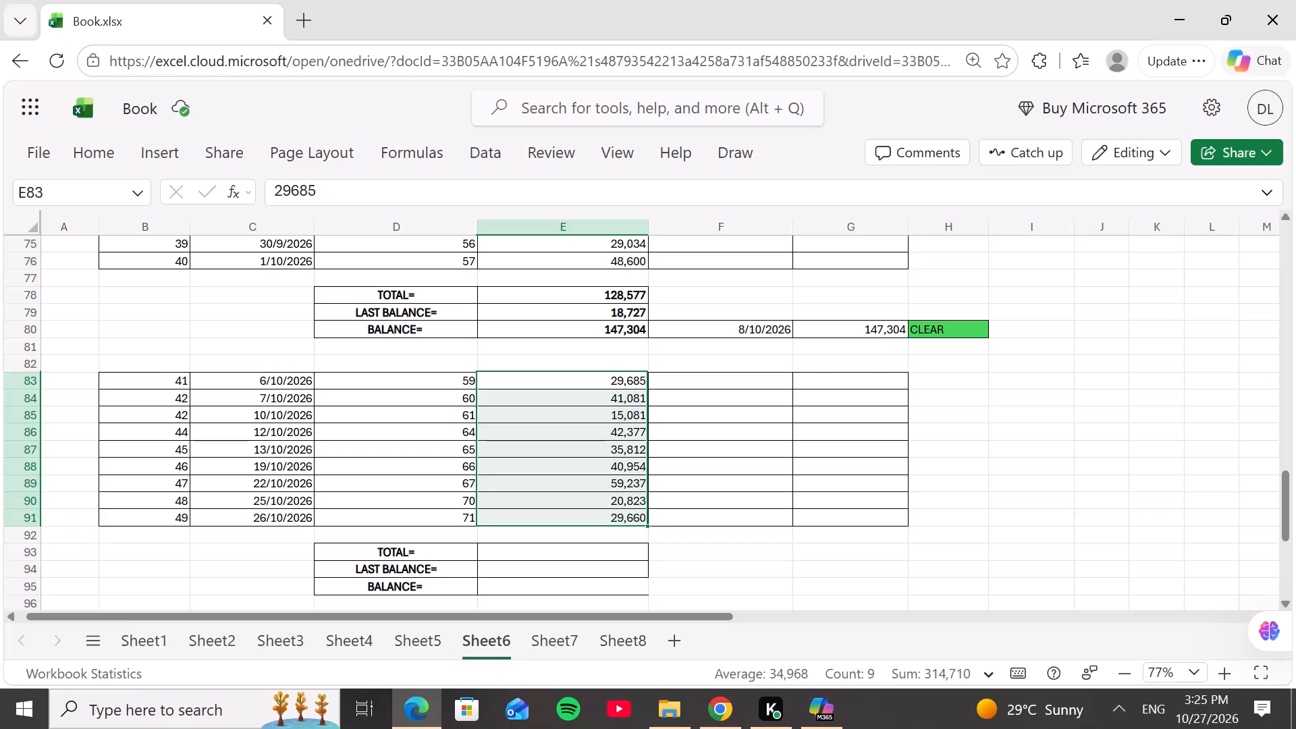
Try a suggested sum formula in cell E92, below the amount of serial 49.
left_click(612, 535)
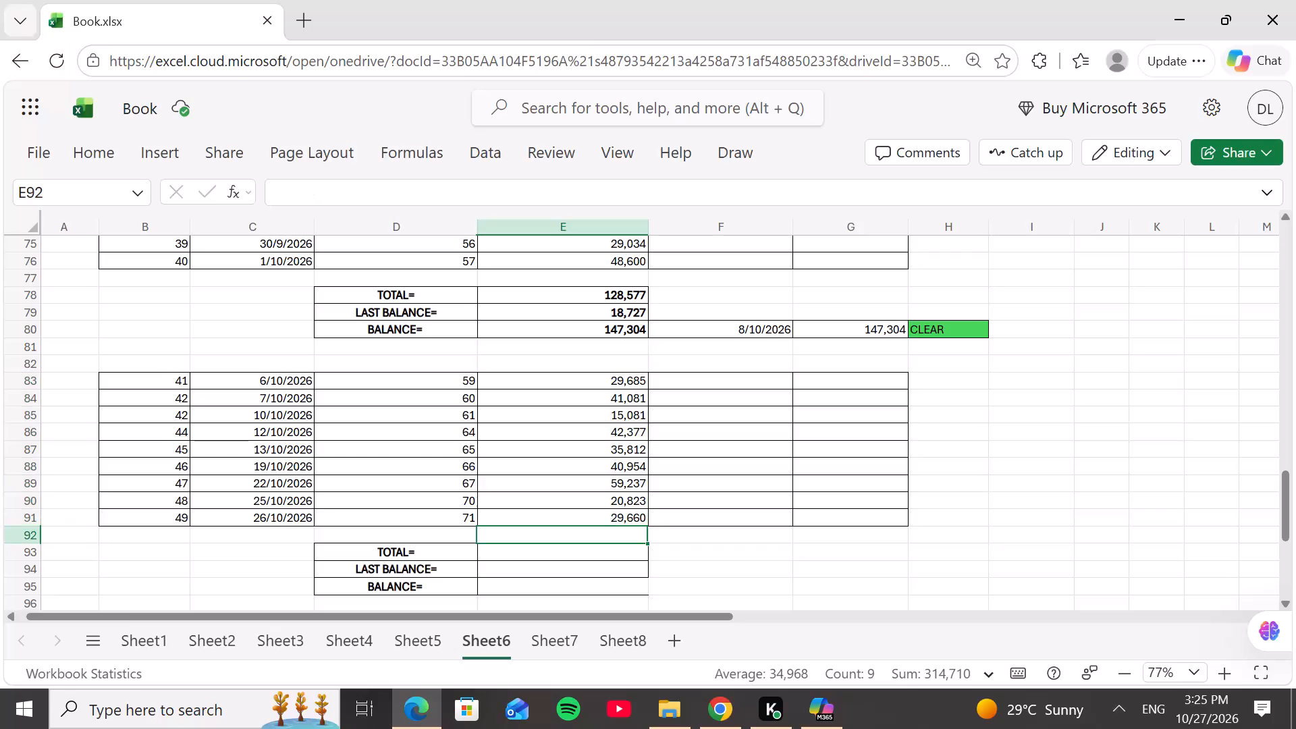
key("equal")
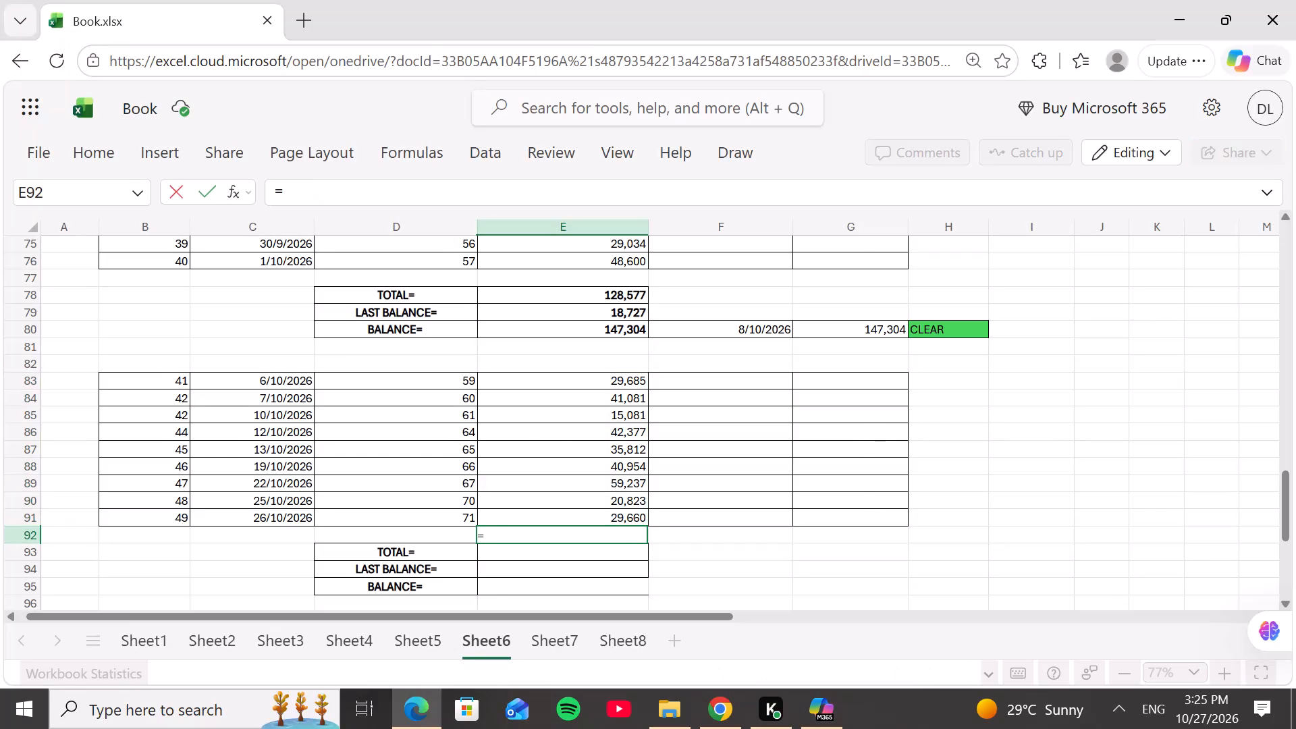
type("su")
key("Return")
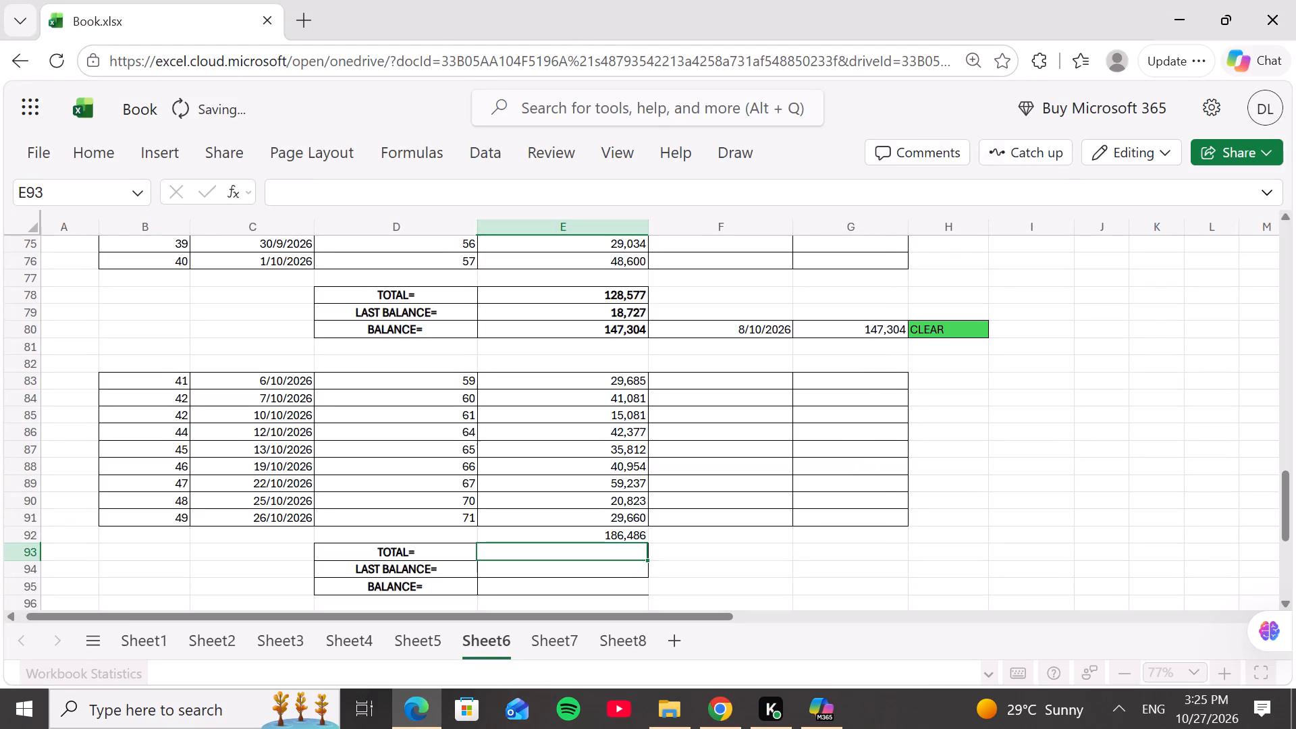
Enter =SUM(E83:E91) in cell E92 to add up the amounts of serials 41 to 49.
left_click(630, 539)
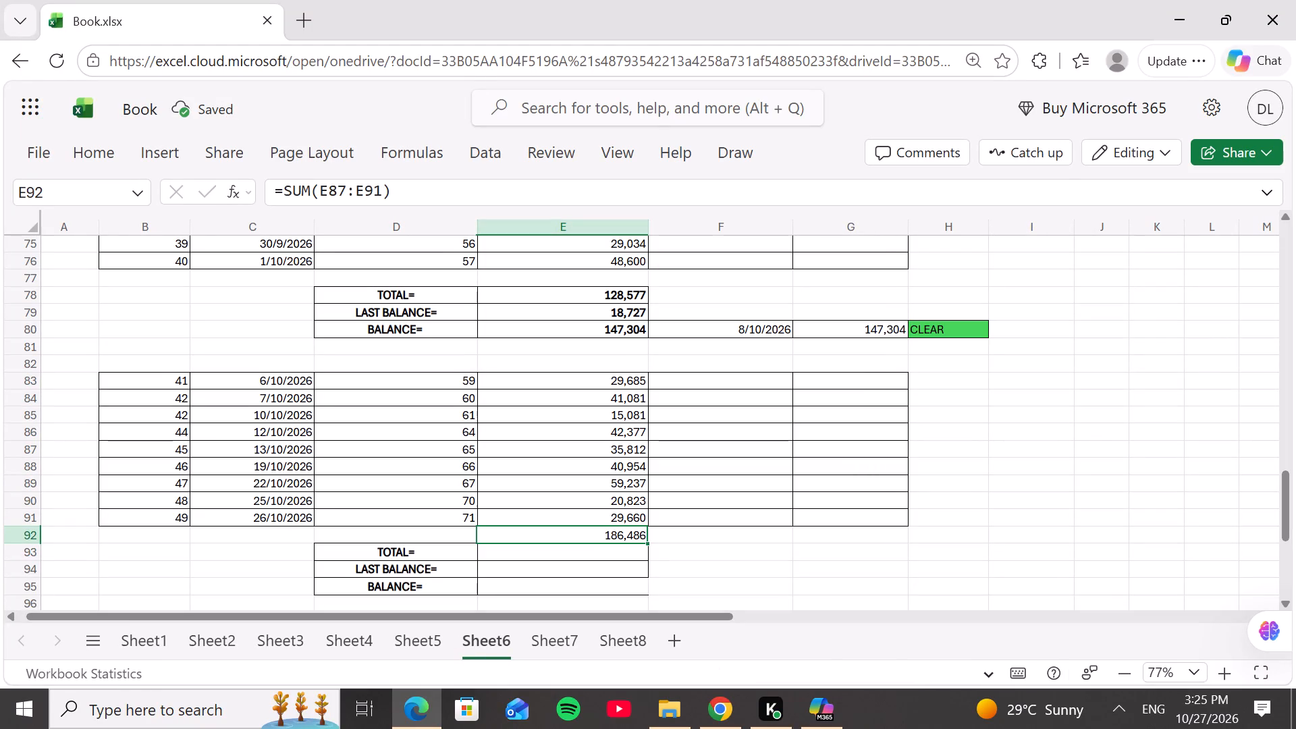
key("BackSpace")
type("=sum")
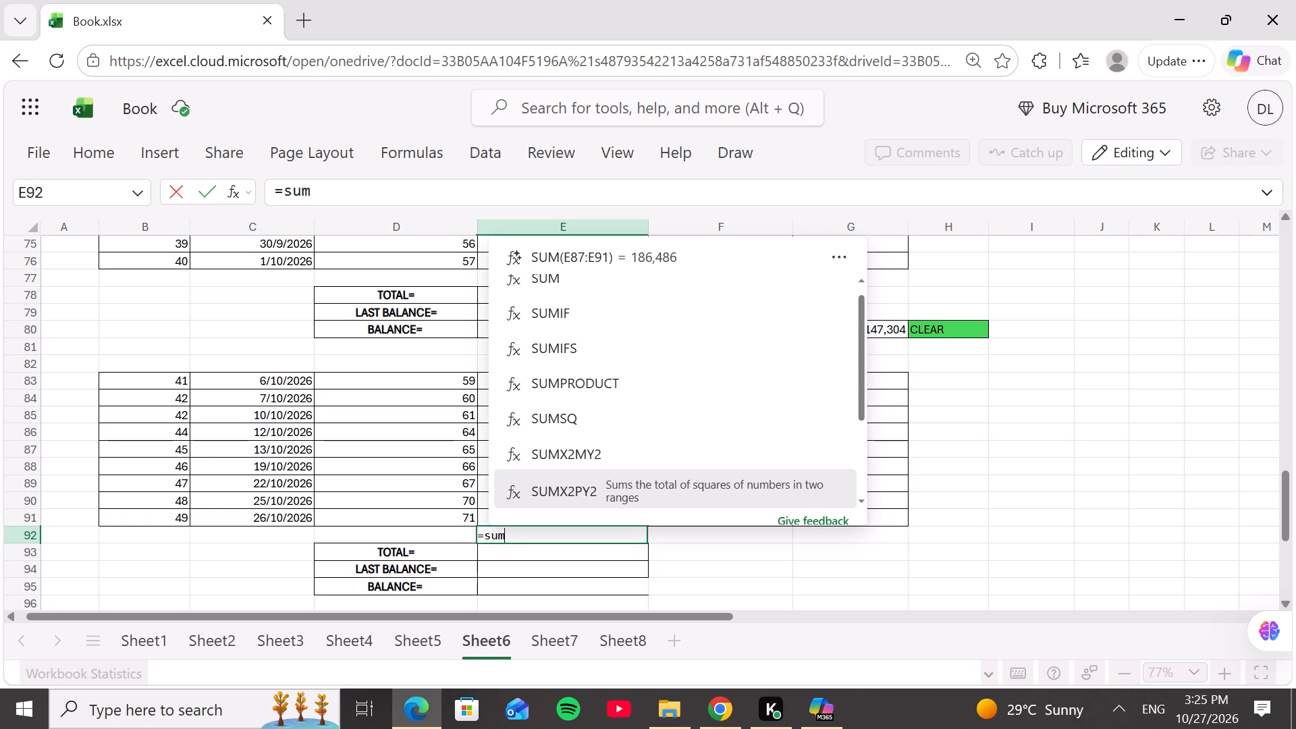
key("shift+parenleft")
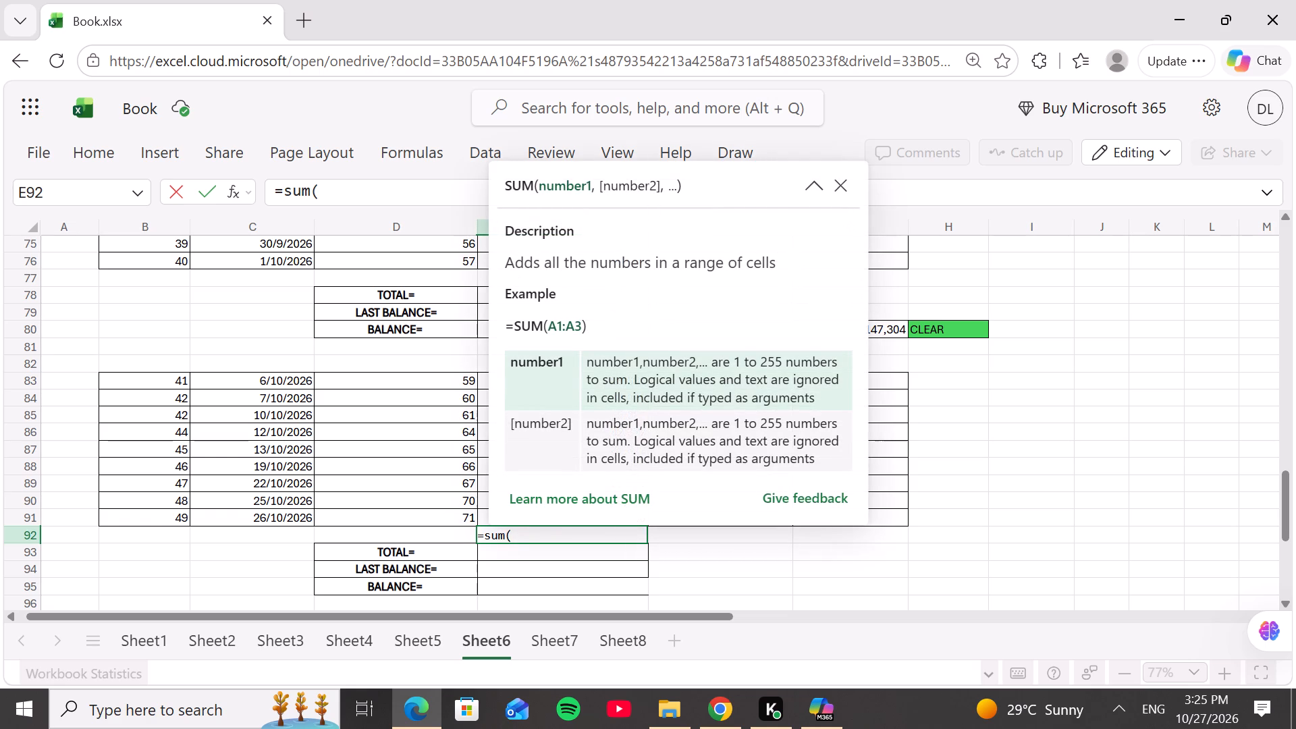
key("e")
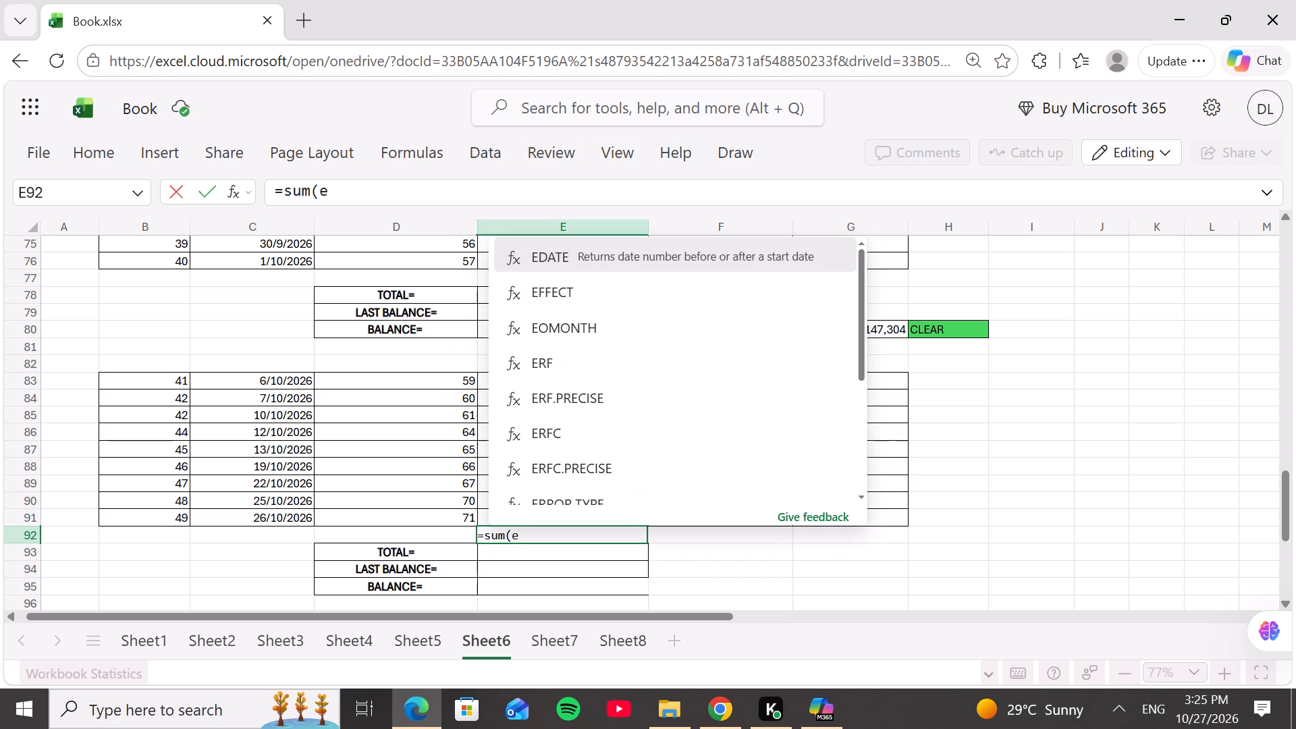
type("83")
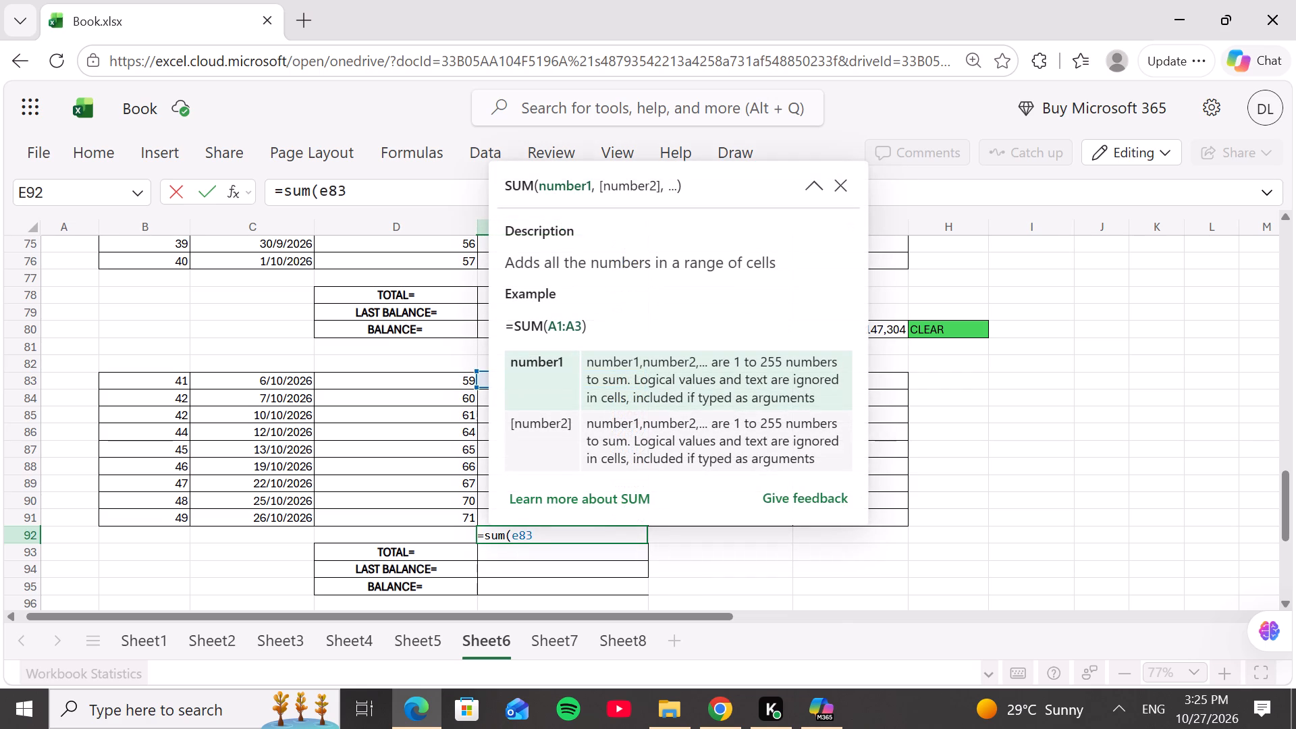
key("semicolon")
key("BackSpace")
key("shift+colon")
key("e")
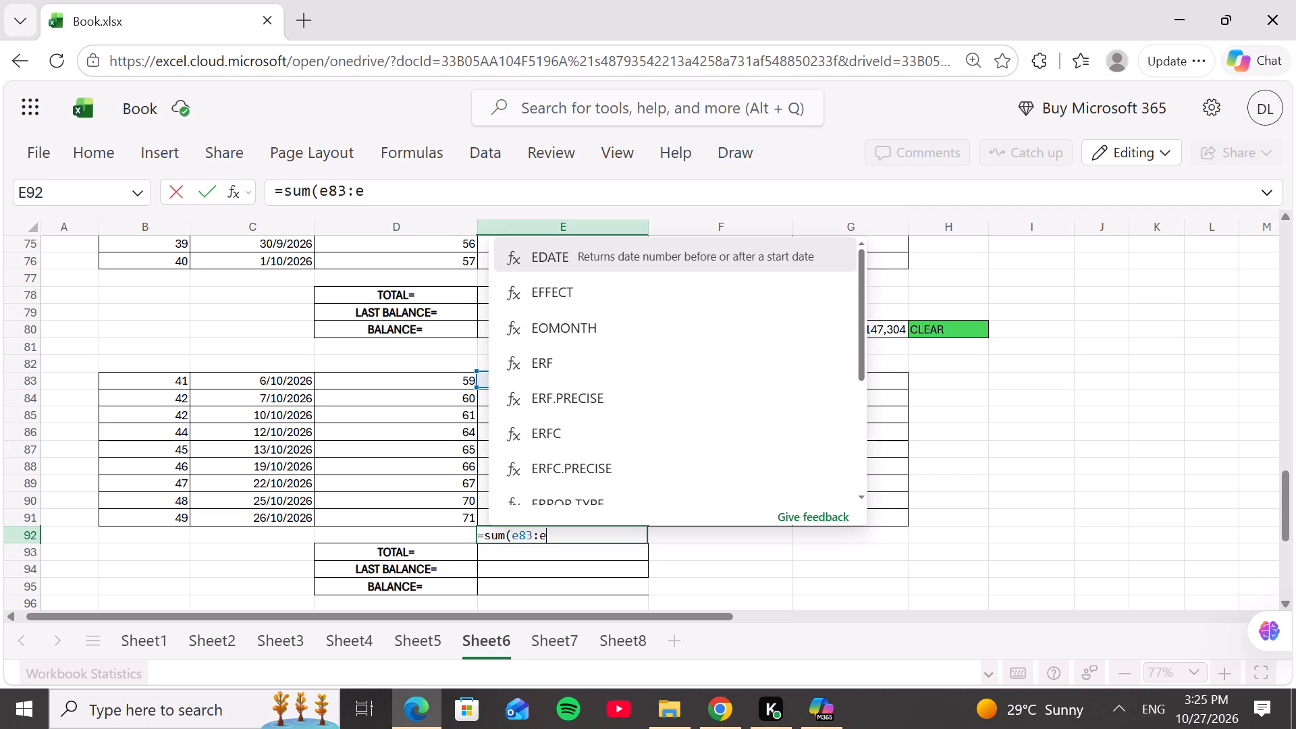
type("91")
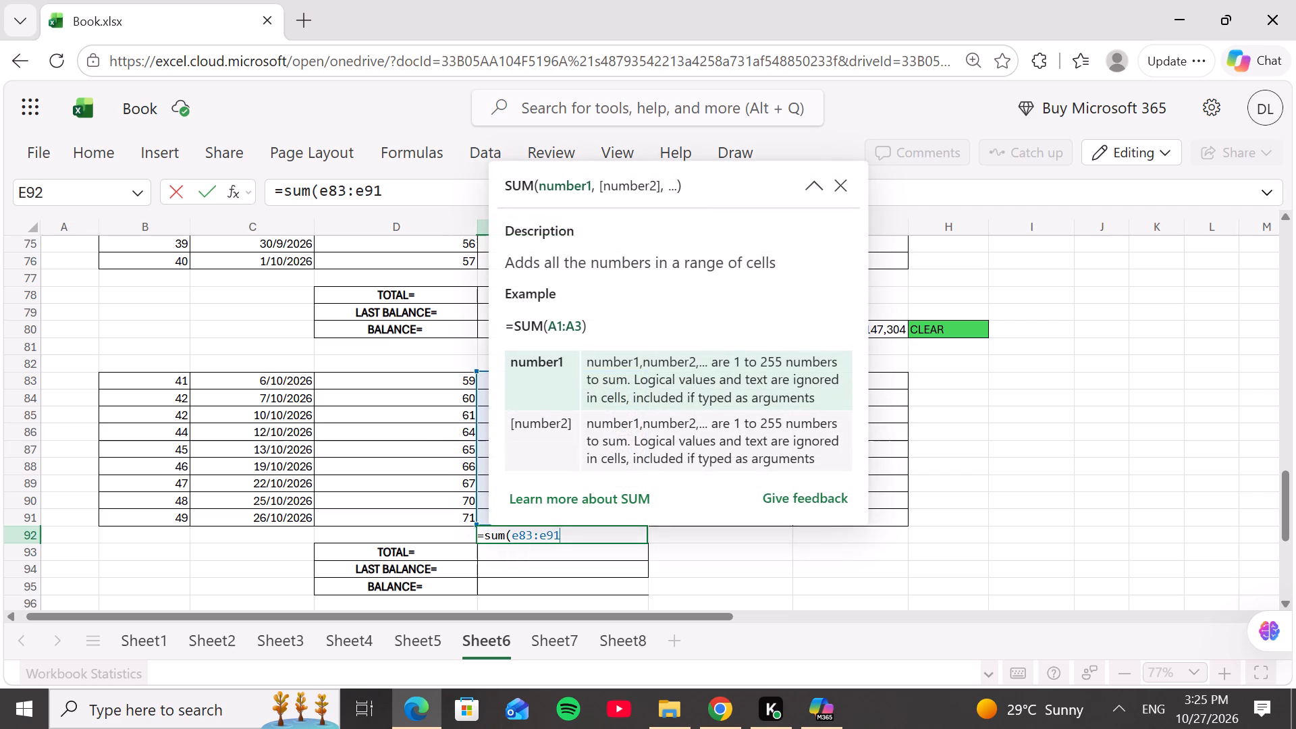
key("0")
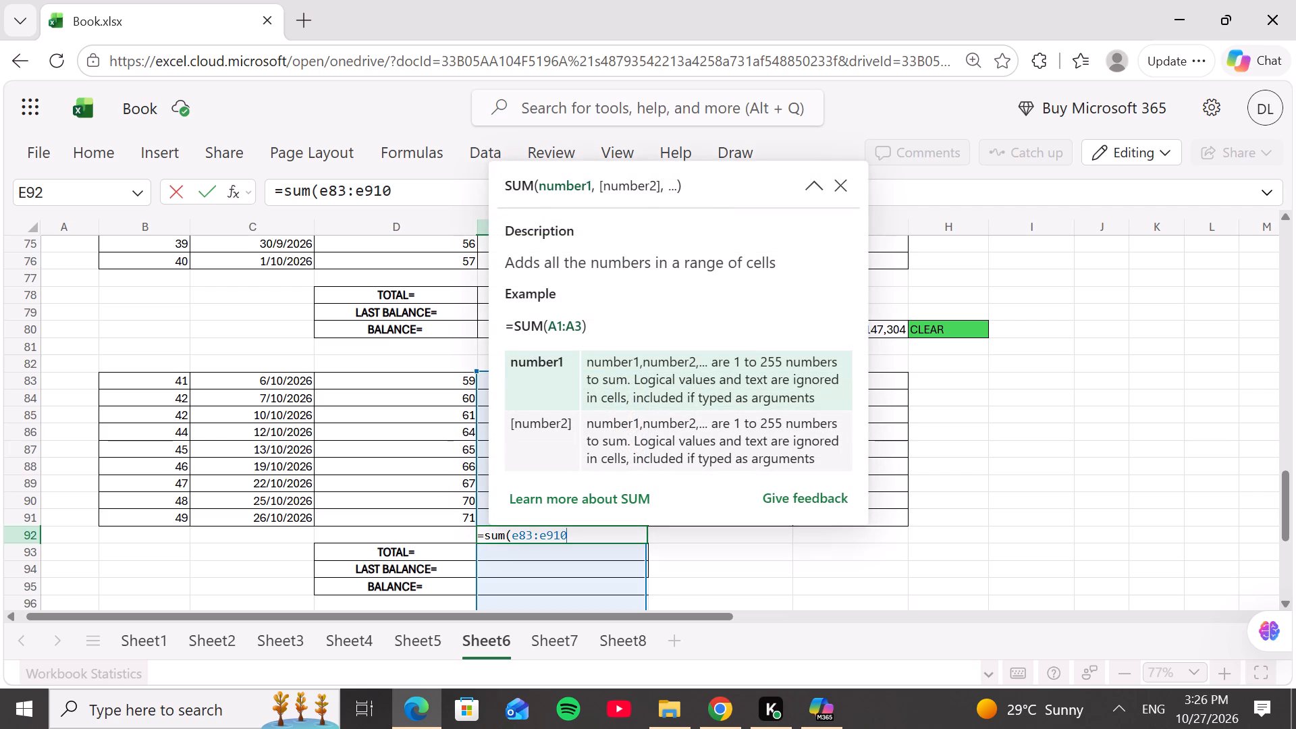
key("BackSpace")
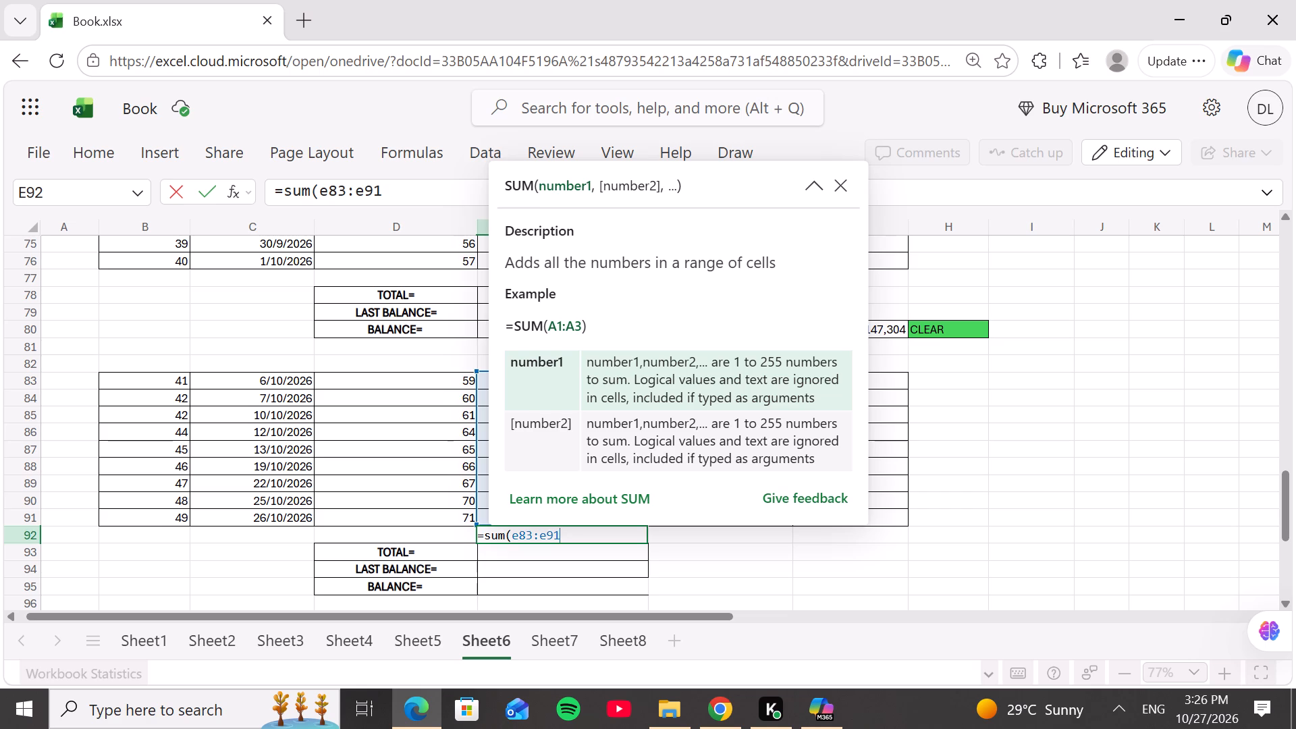
key("shift+parenright")
key("Return")
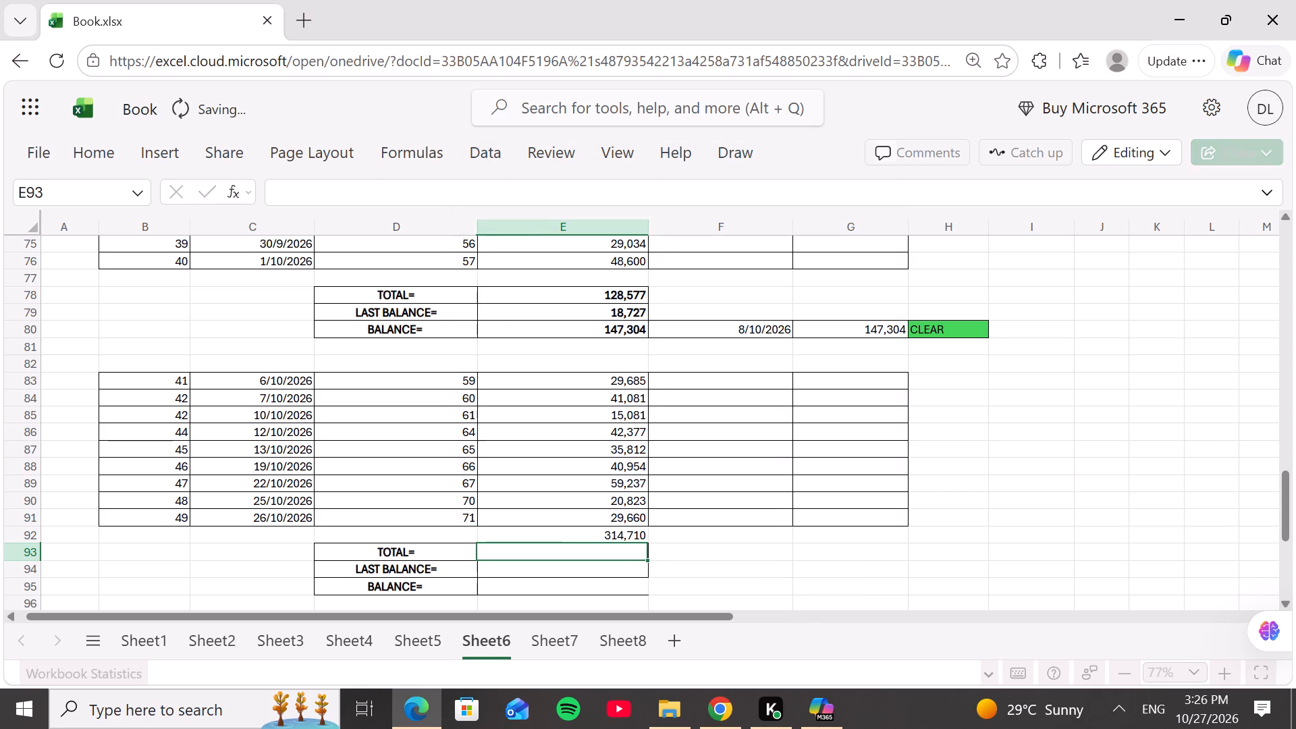
Enter 314,710 as the TOTAL amount in E93 and clear the helper sum from E92.
left_click(790, 543)
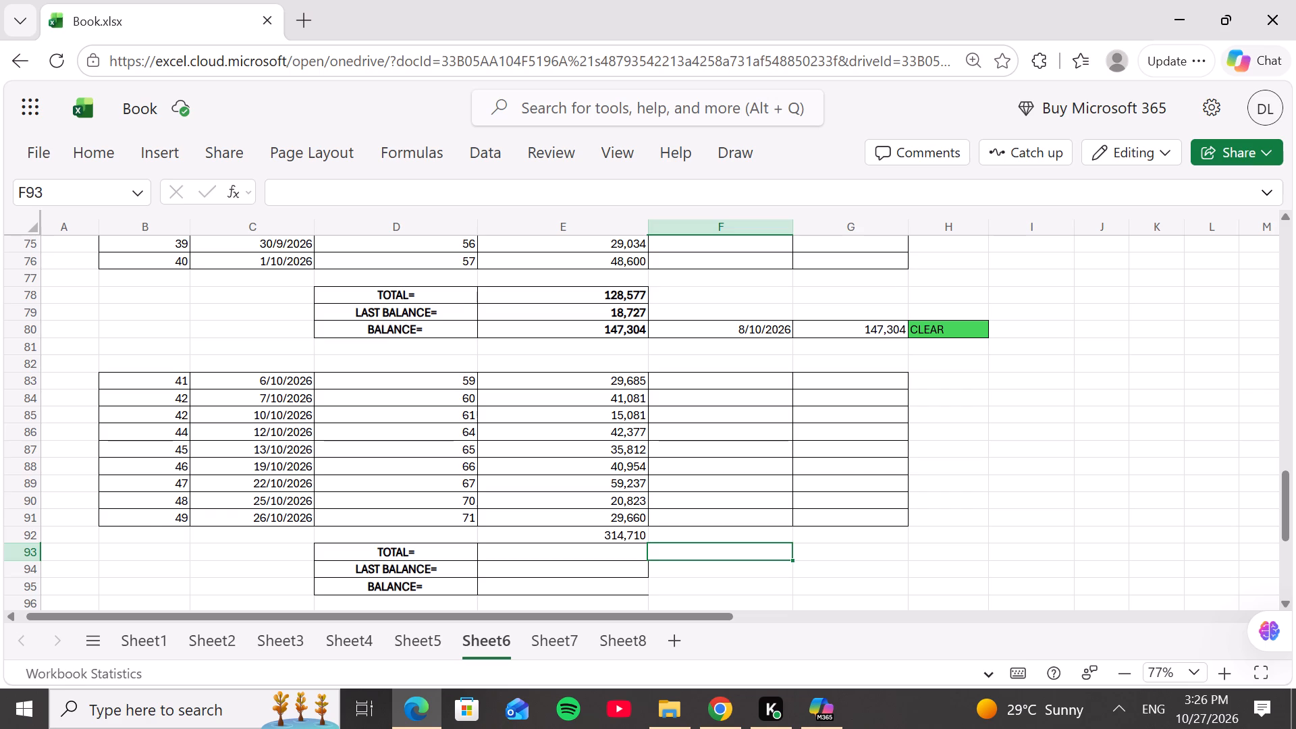
left_click(614, 537)
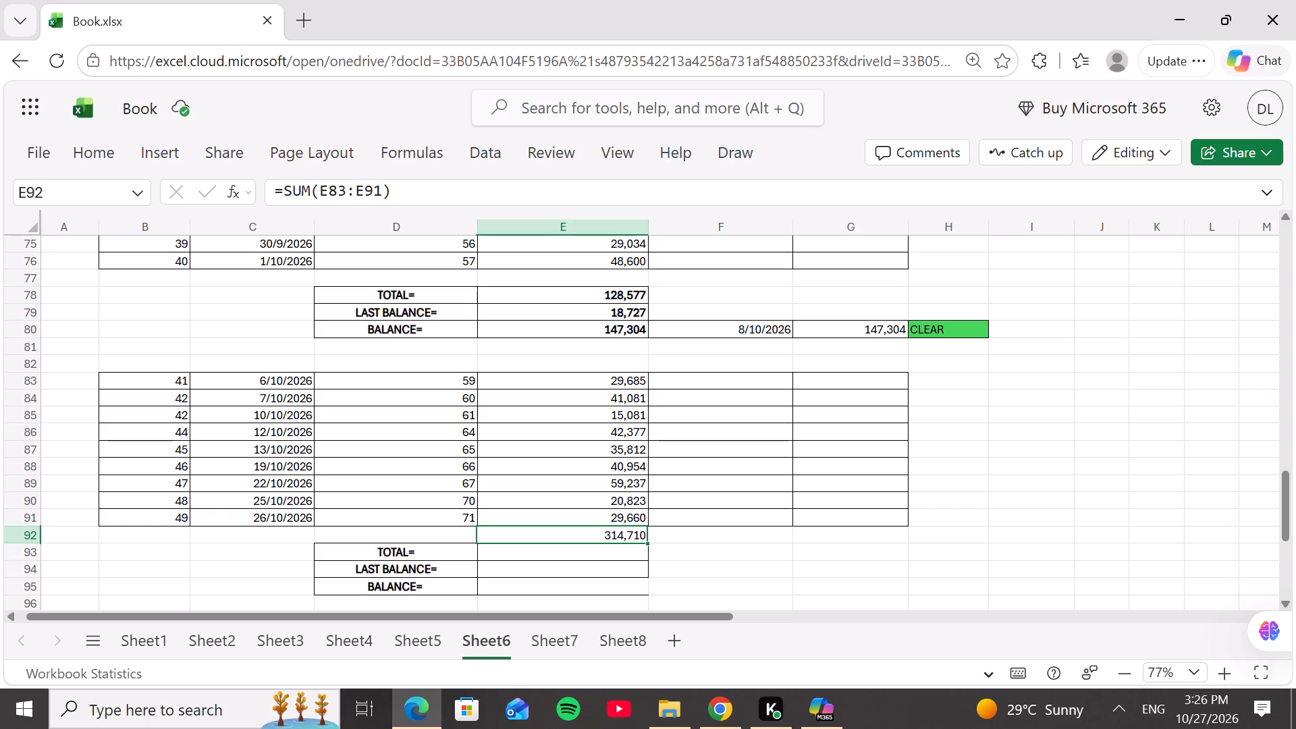
key("ctrl+c")
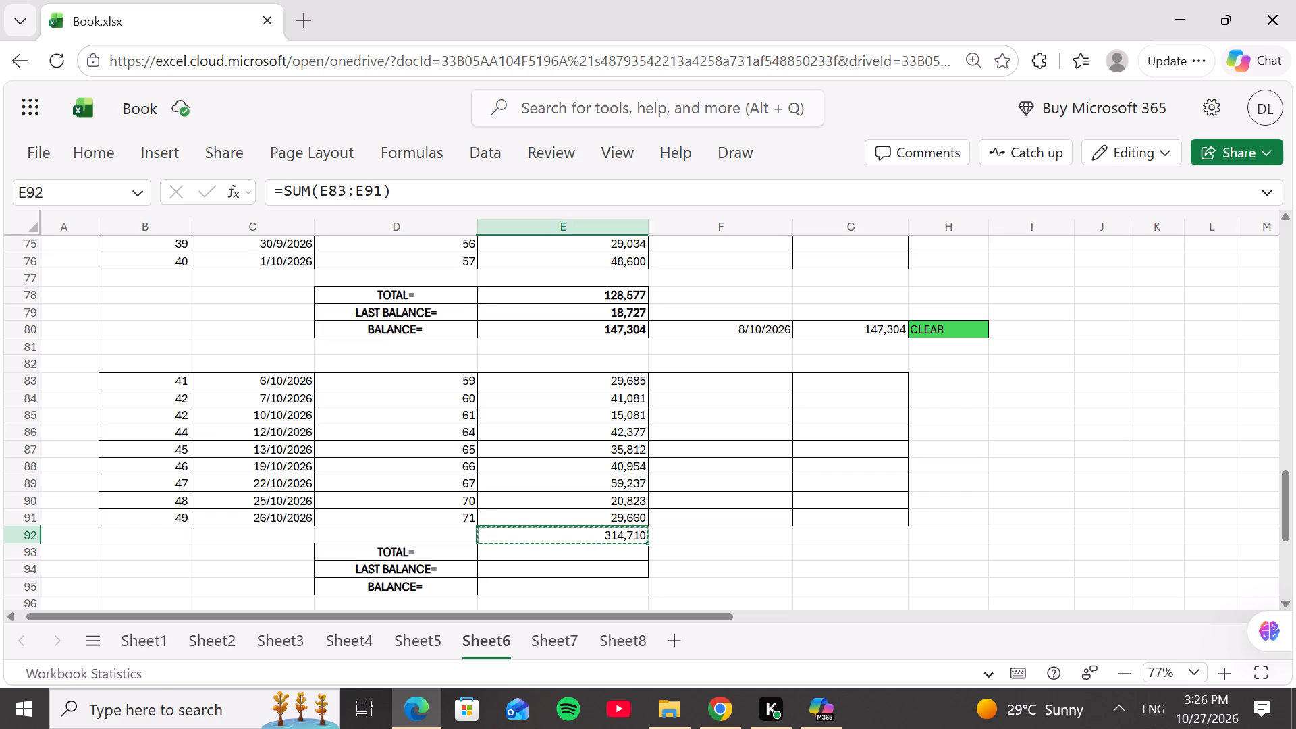
left_click(607, 552)
key("3")
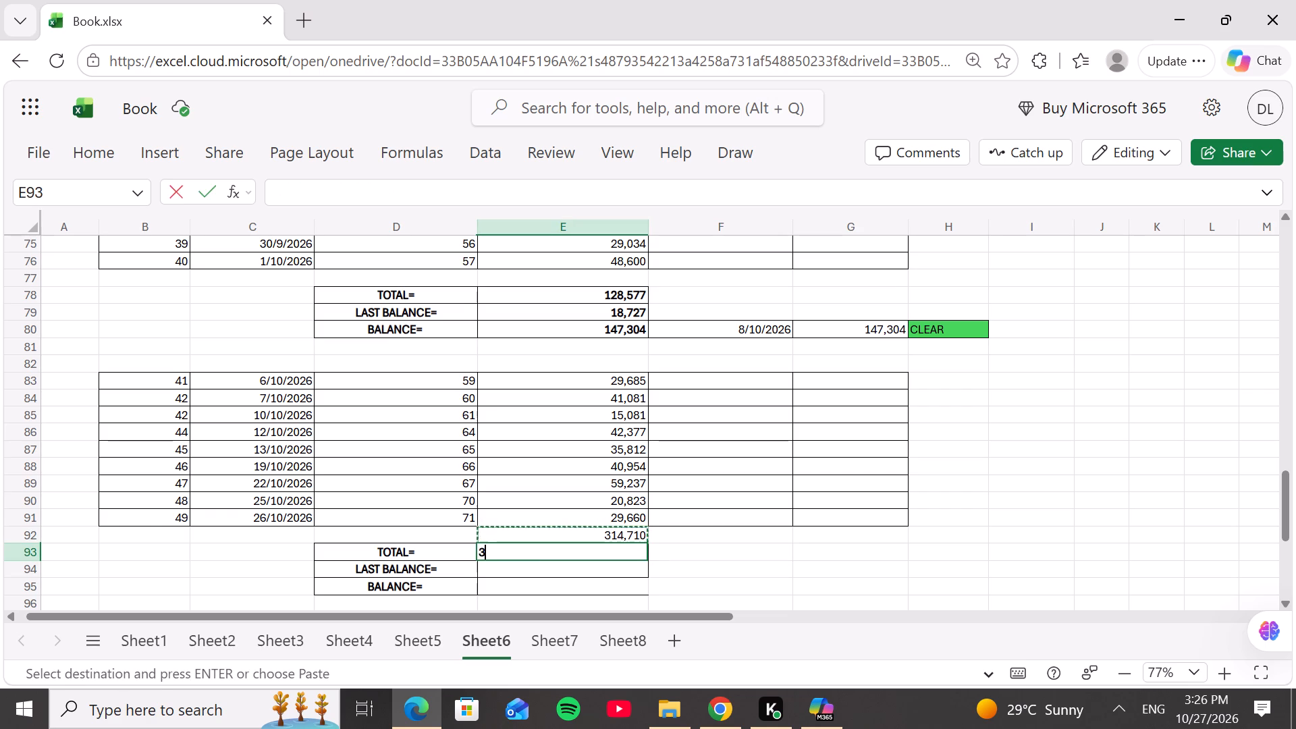
type("14")
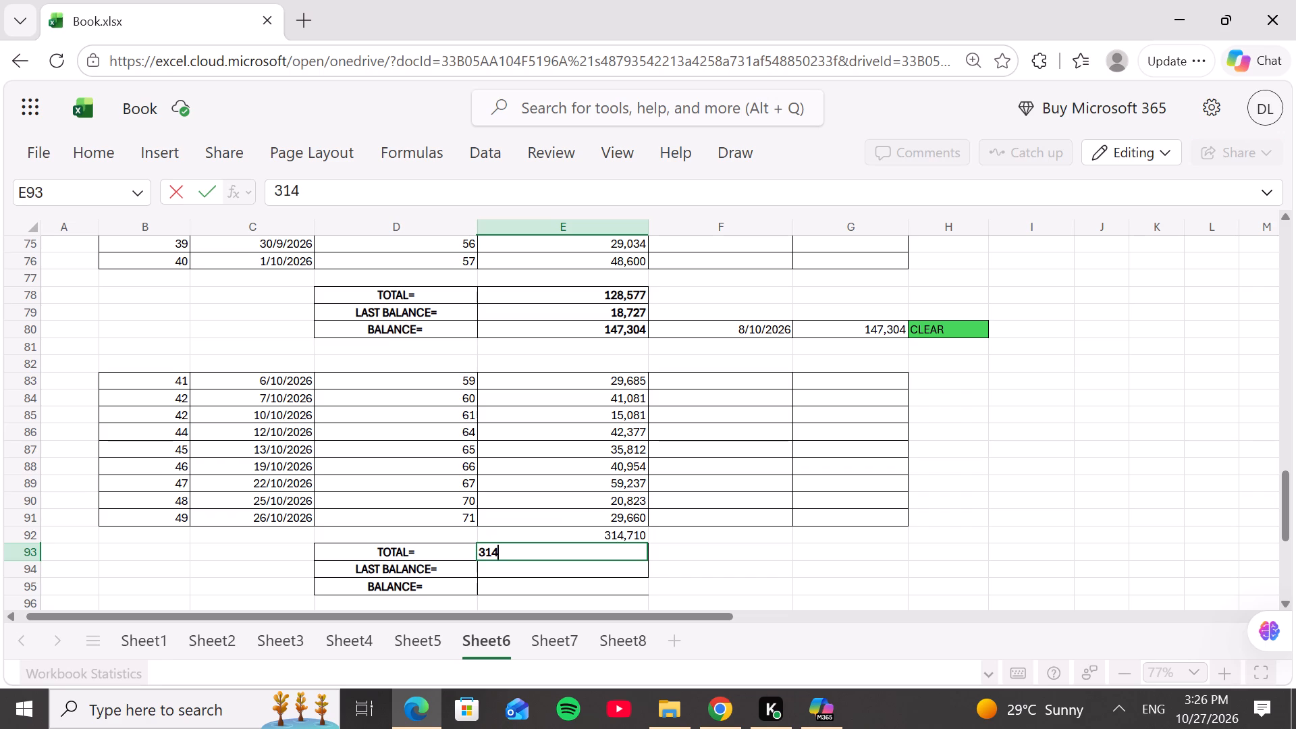
type(",710")
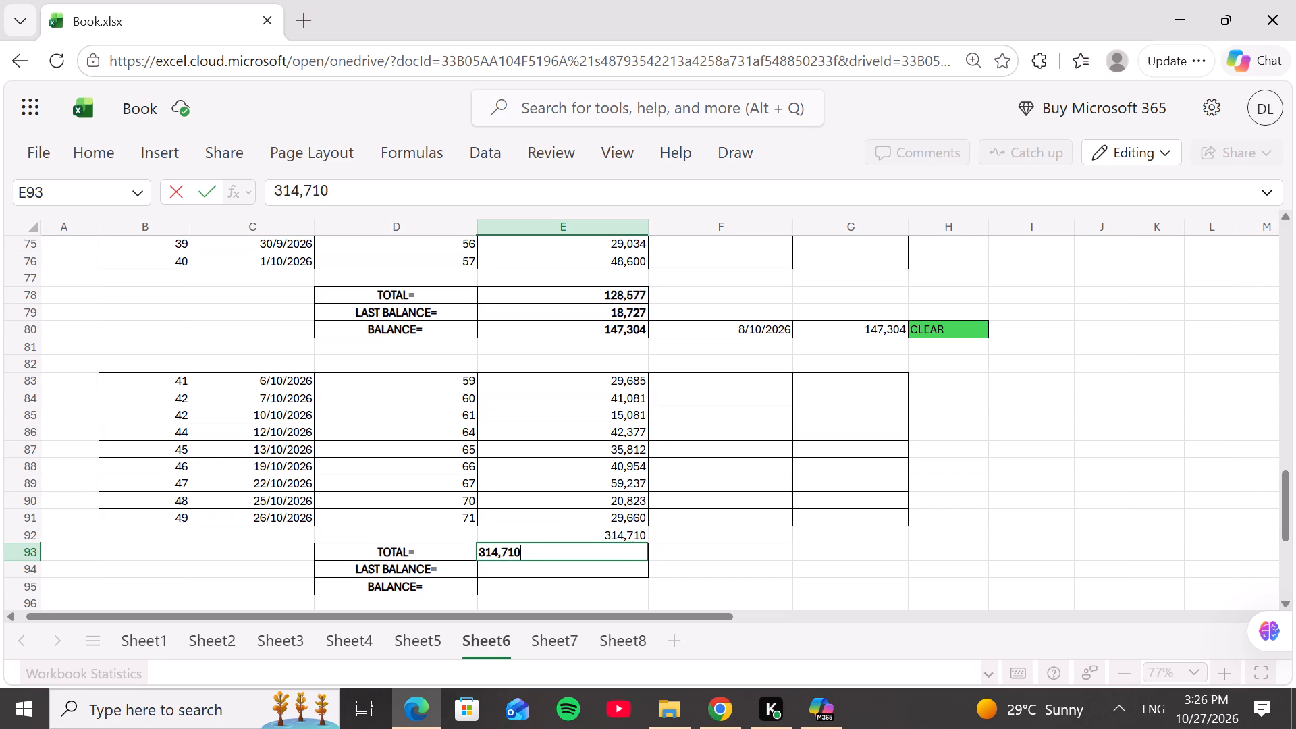
left_click(623, 533)
key("BackSpace")
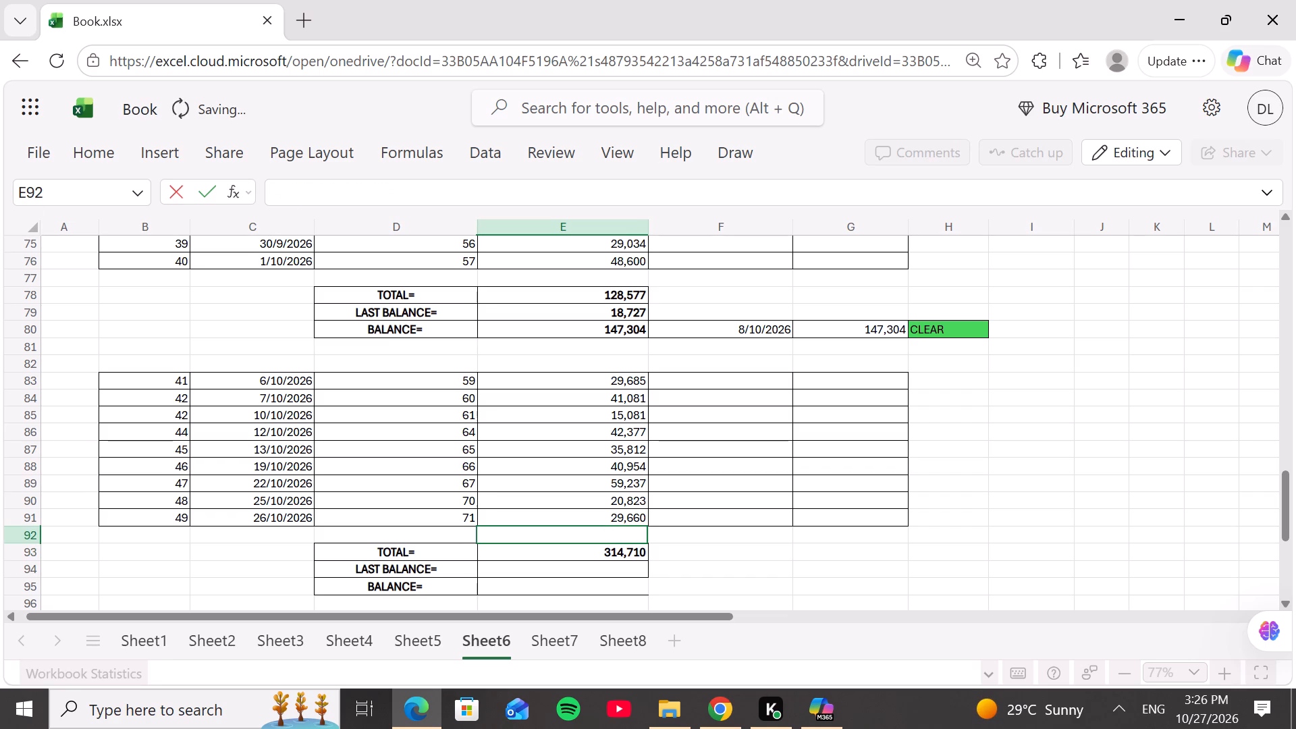
left_click(706, 540)
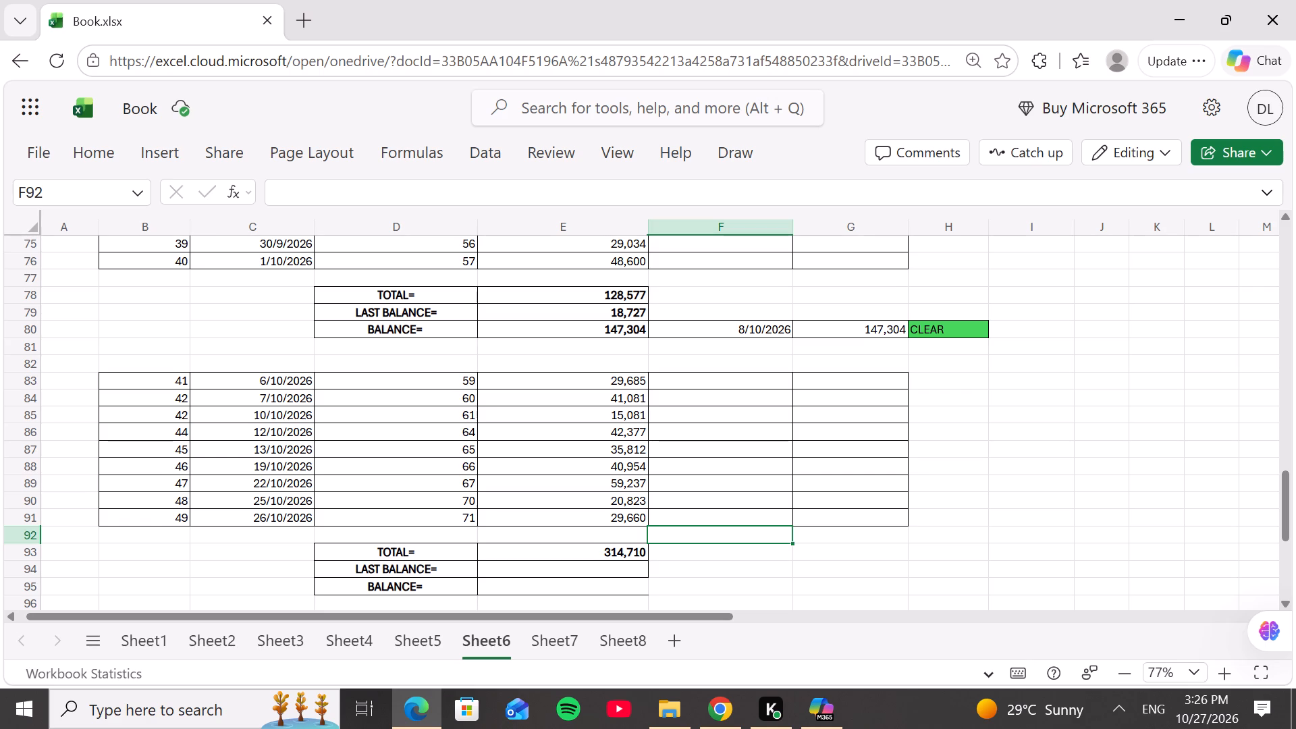
Remove all borders from D94:E95 and delete the LAST BALANCE and BALANCE labels there.
left_click_drag(319, 572, 565, 584)
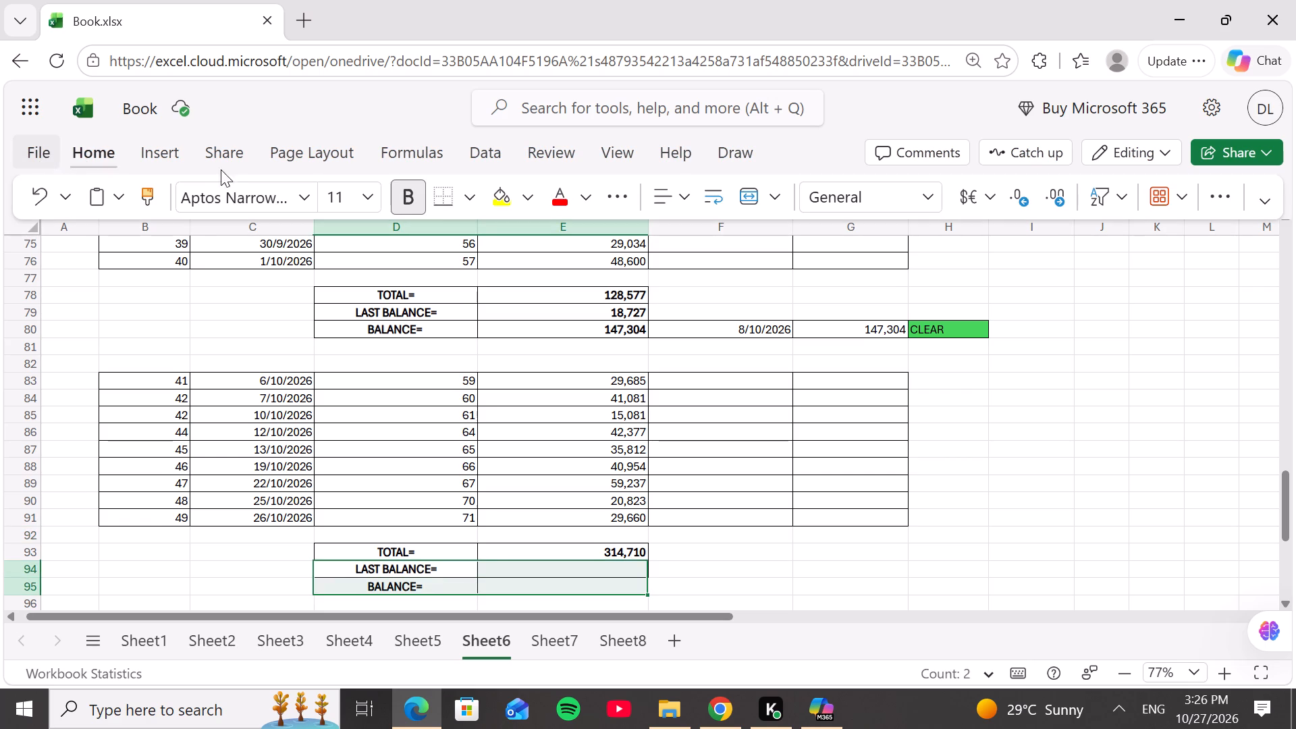
left_click(473, 197)
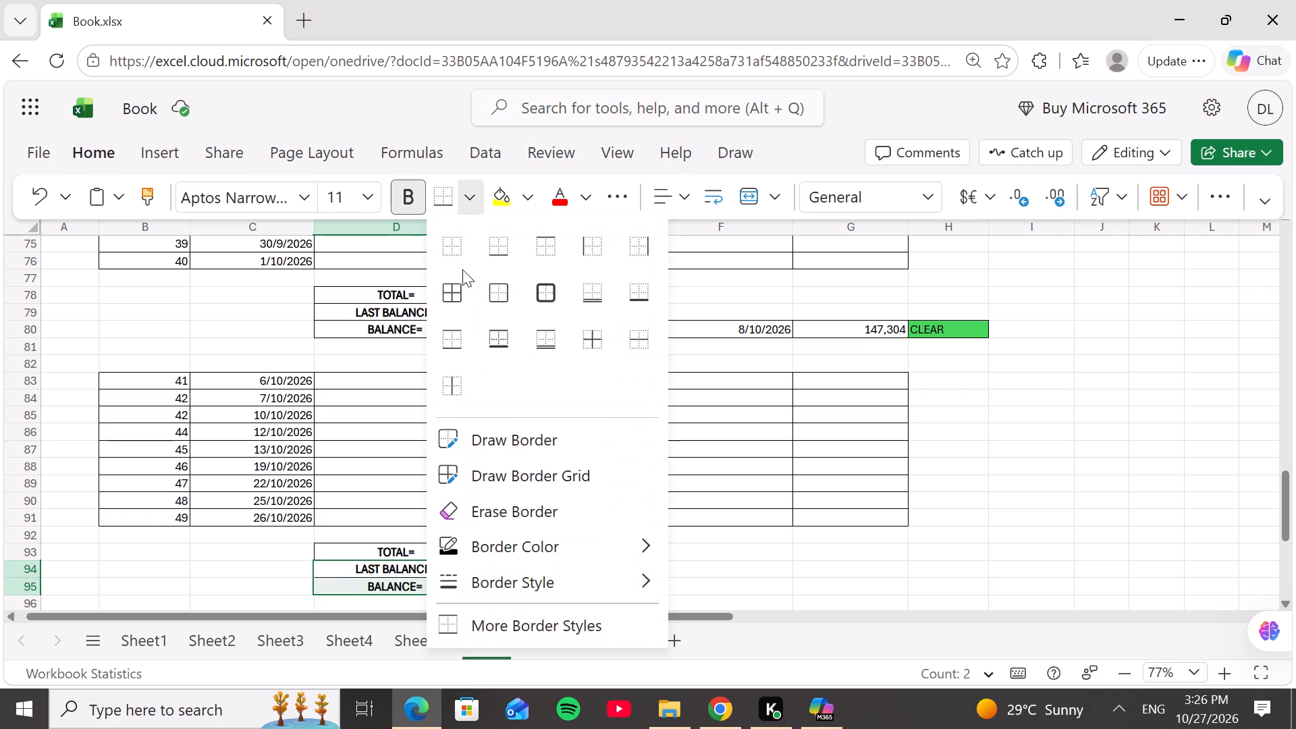
left_click(453, 251)
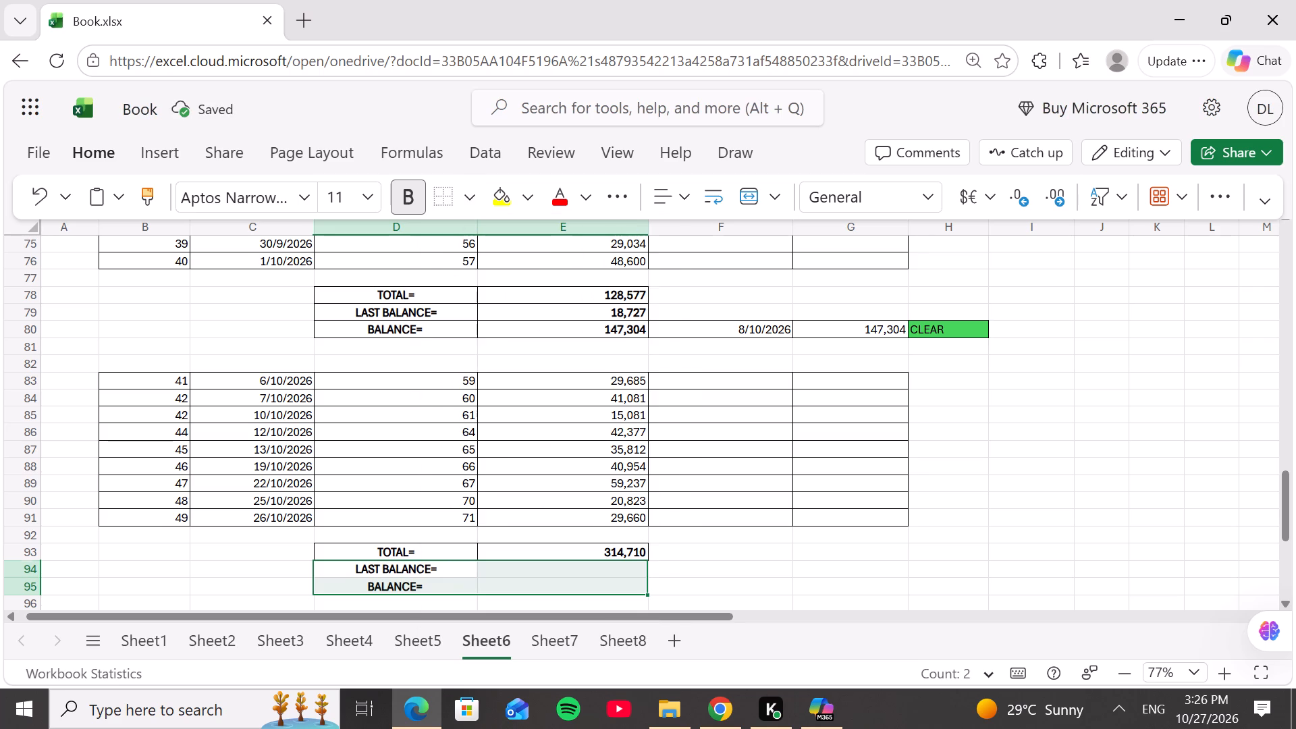
left_click(703, 582)
left_click_drag(408, 569, 410, 582)
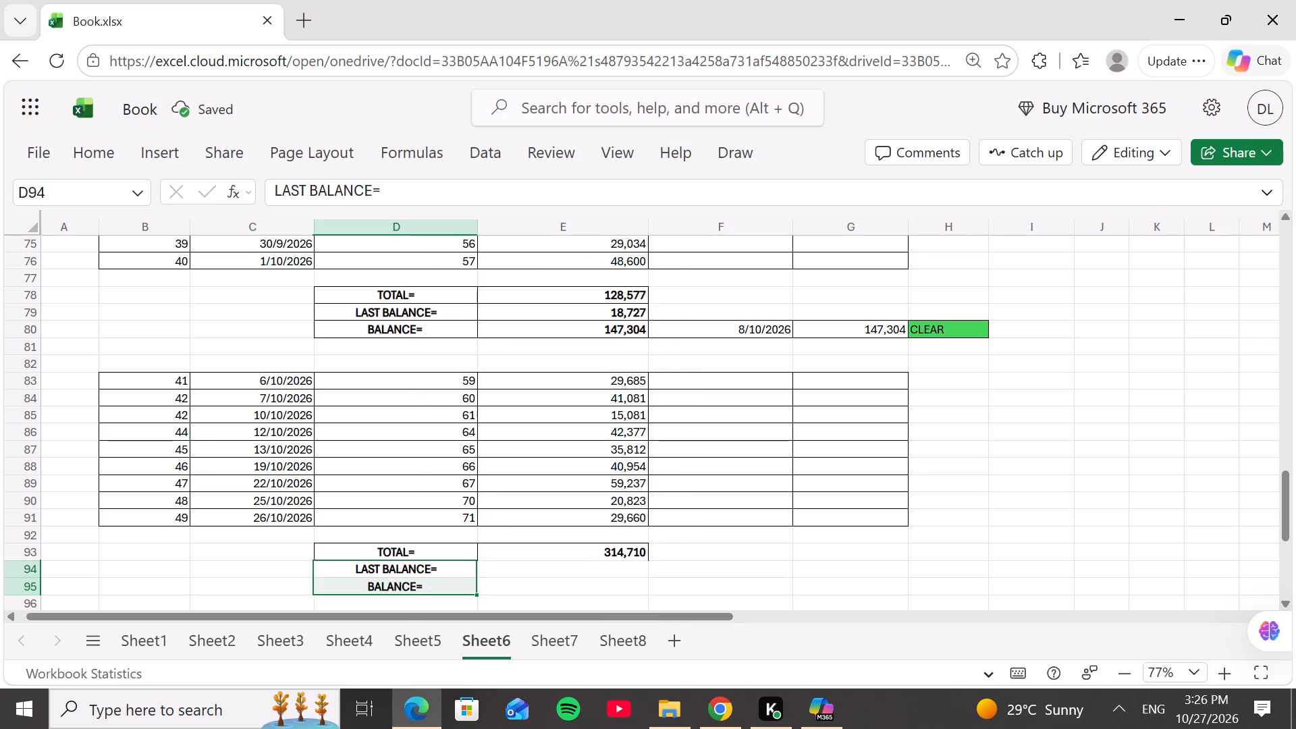
key("Delete")
left_click(516, 593)
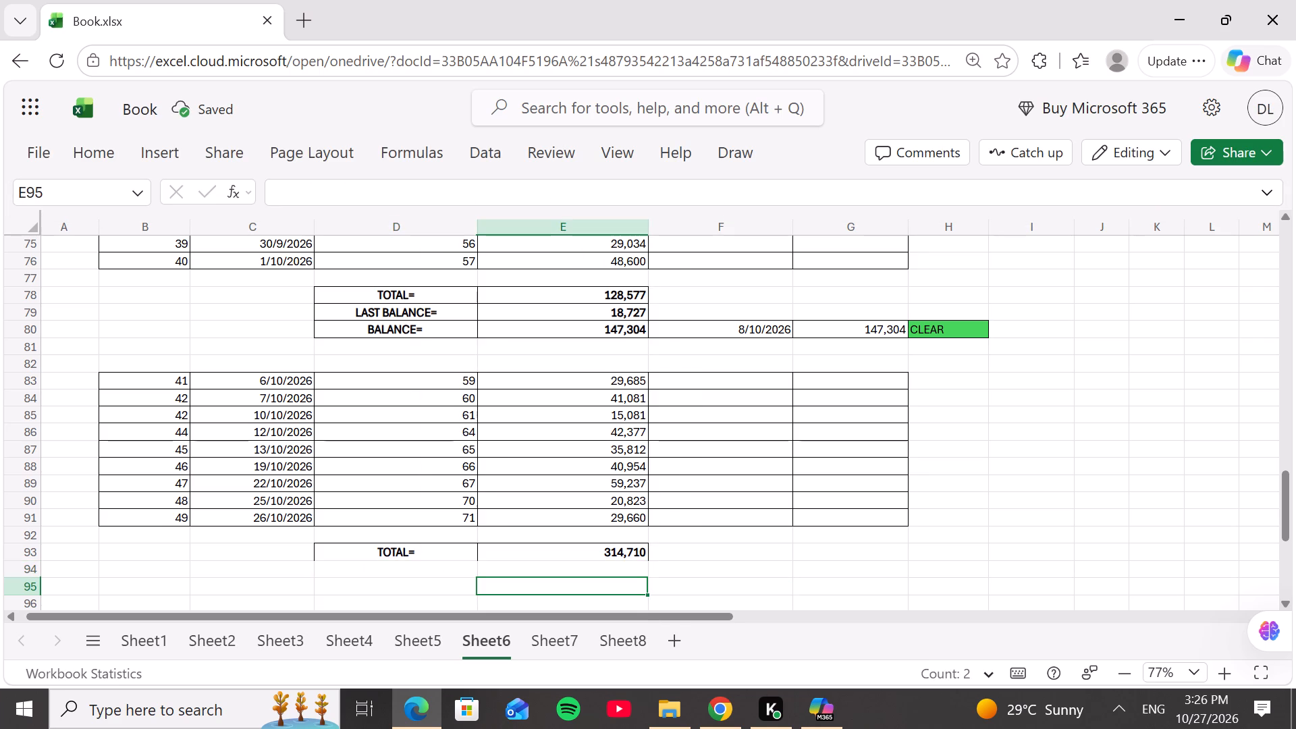
Select the TOTAL label and its amount in cells D93 to E93.
left_click_drag(404, 556, 544, 558)
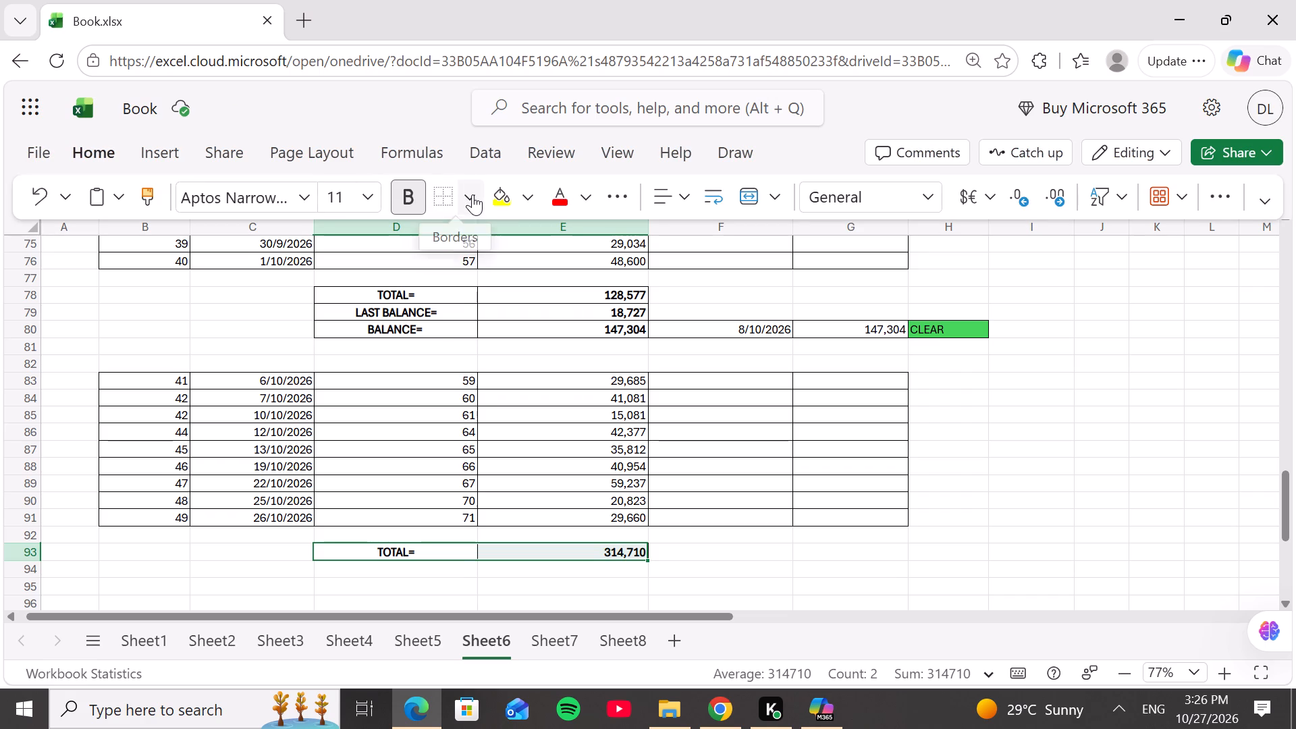
Apply all borders to the TOTAL label and amount cells D93:E93.
left_click(473, 194)
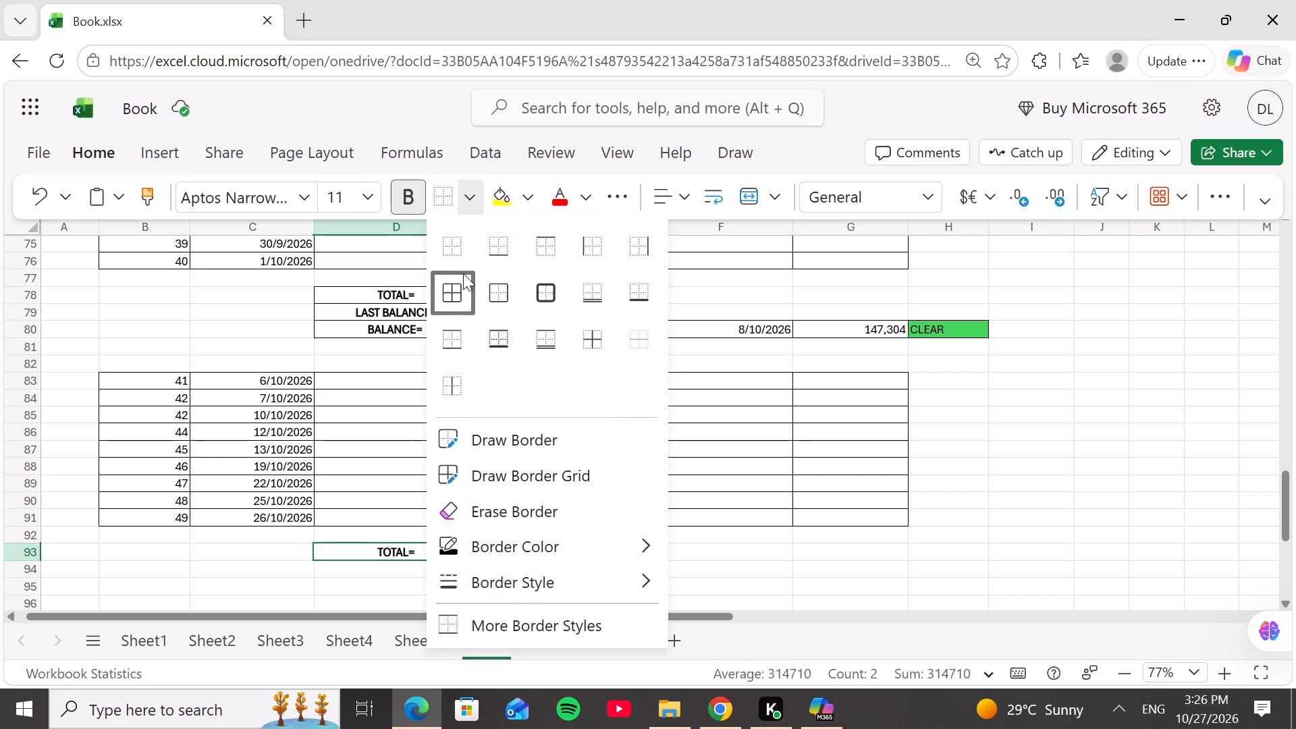
left_click(462, 279)
left_click(927, 533)
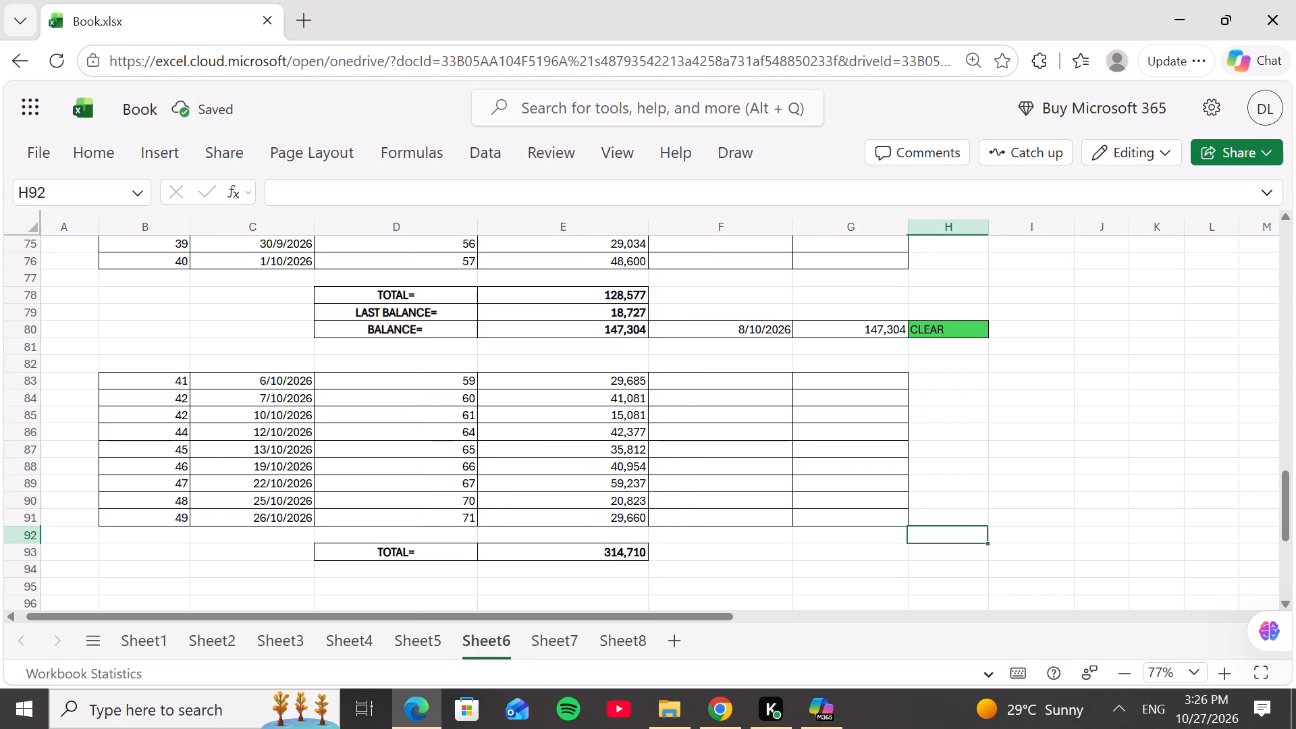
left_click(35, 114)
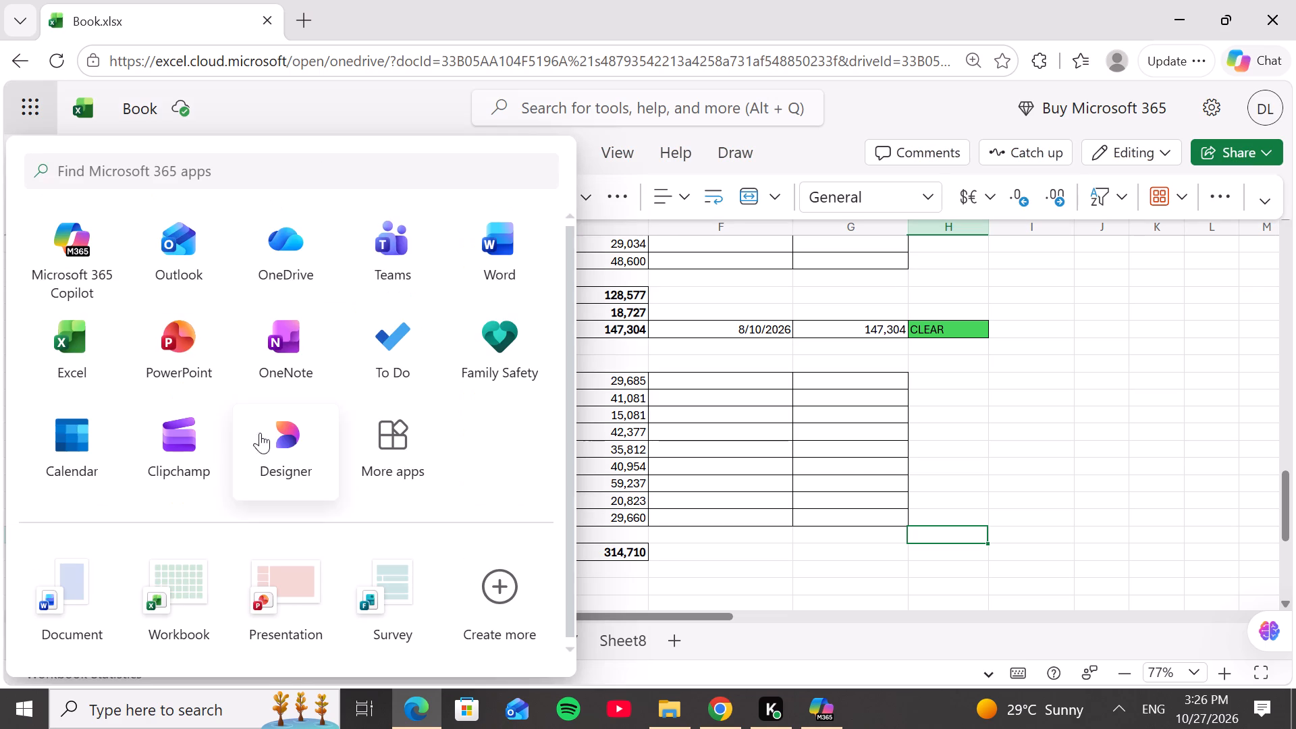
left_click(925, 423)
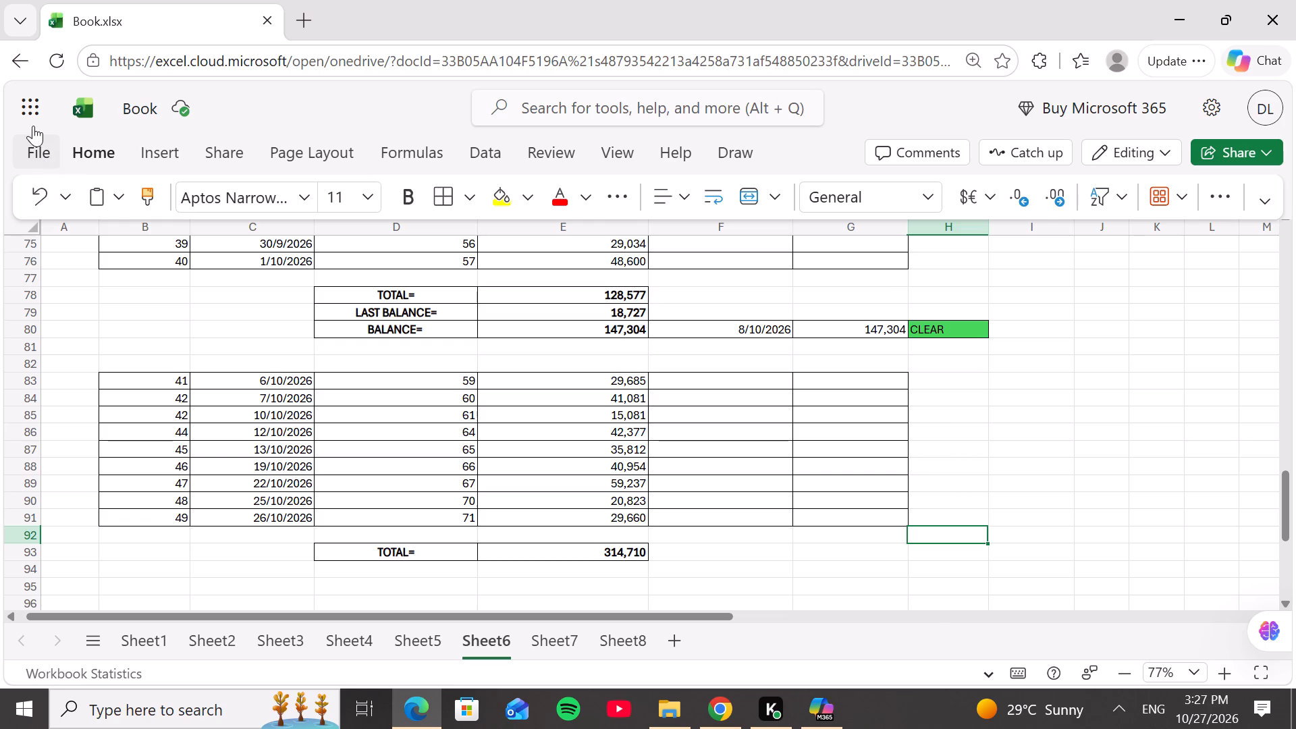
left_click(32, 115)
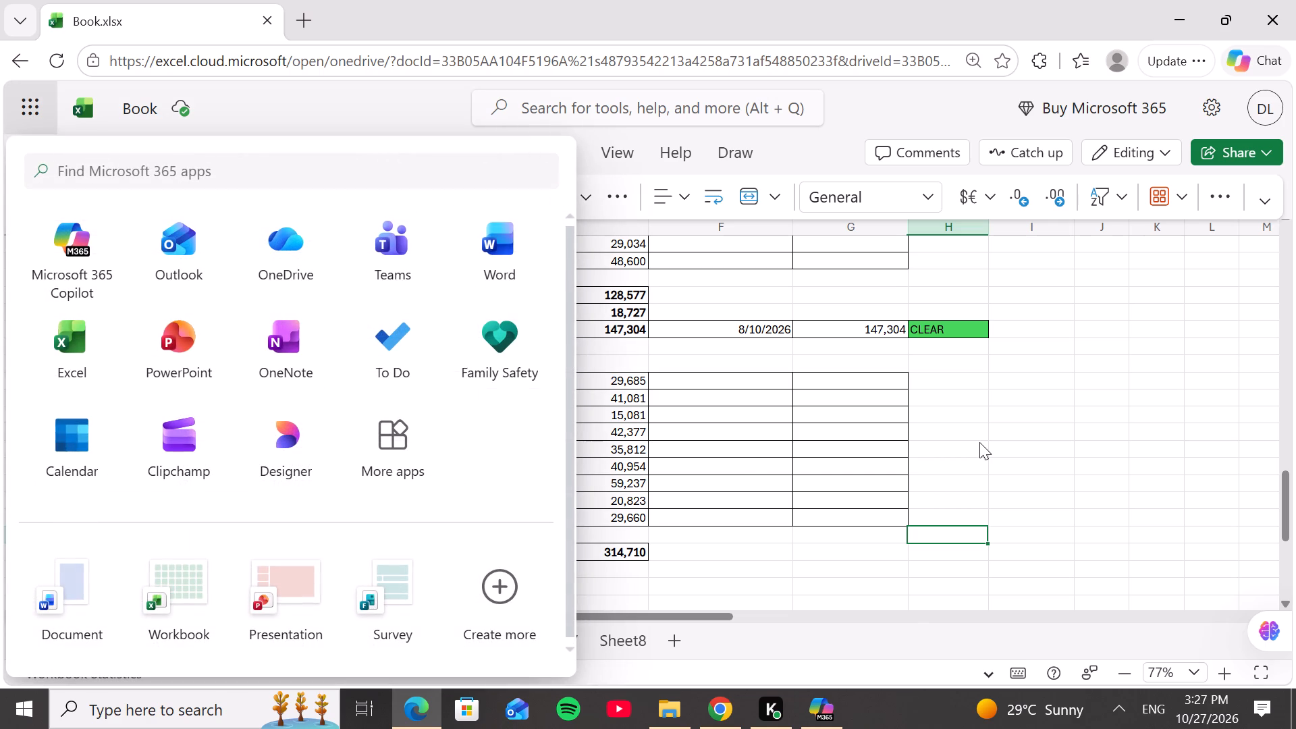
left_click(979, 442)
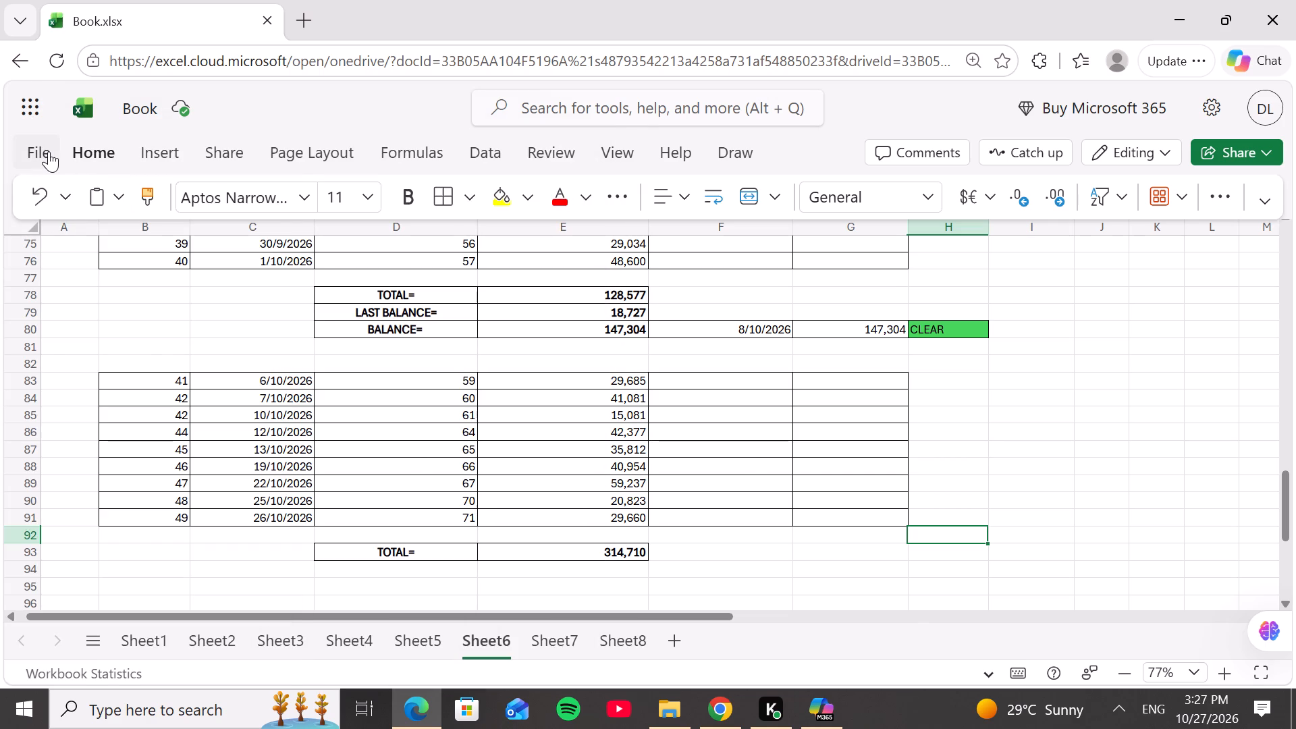
Open the print preview for Sheet6 of the workbook.
left_click(49, 151)
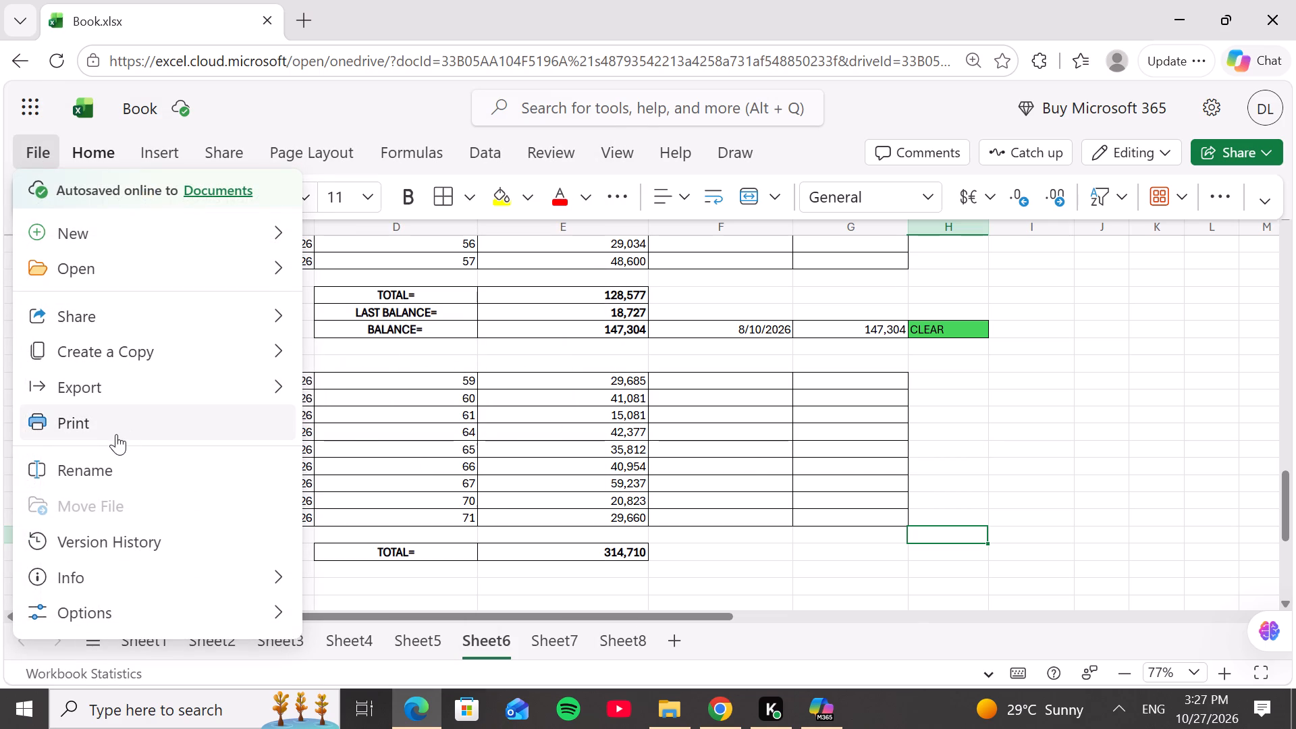
left_click(116, 434)
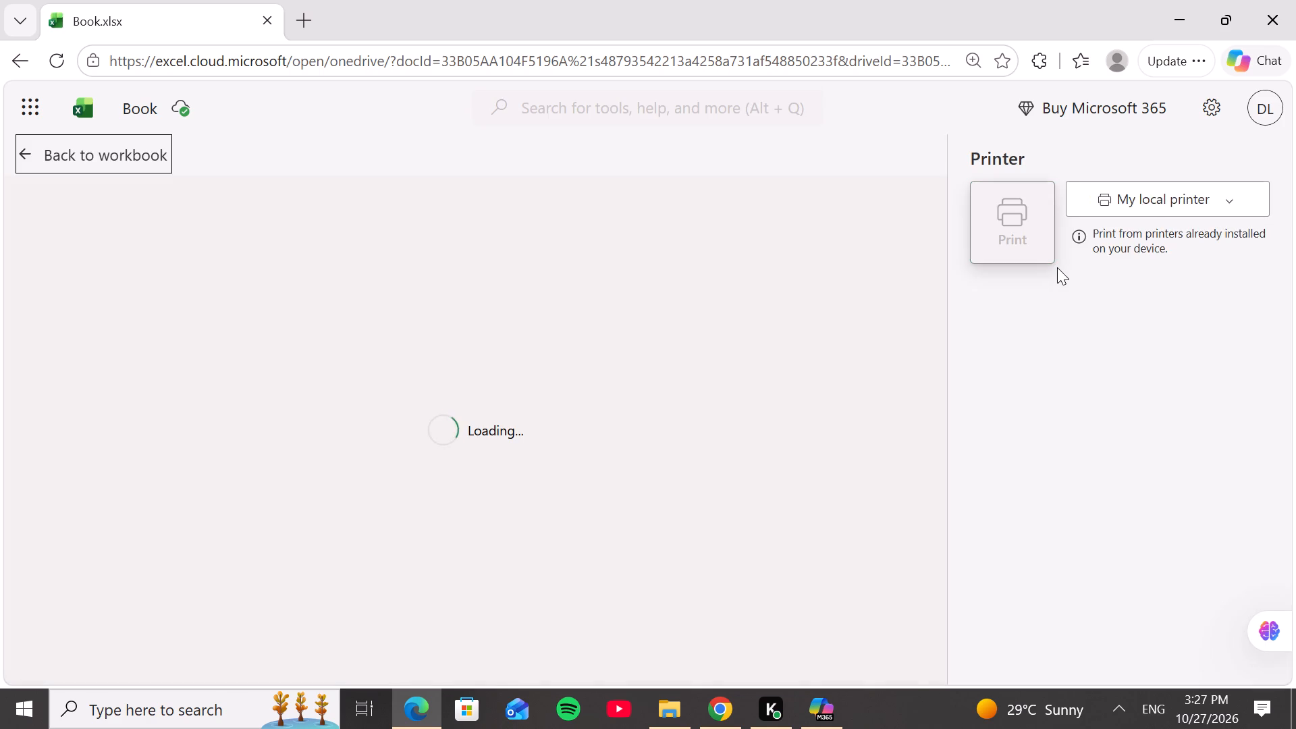
Switch the print output from the local printer to Export as PDF.
left_click(1181, 209)
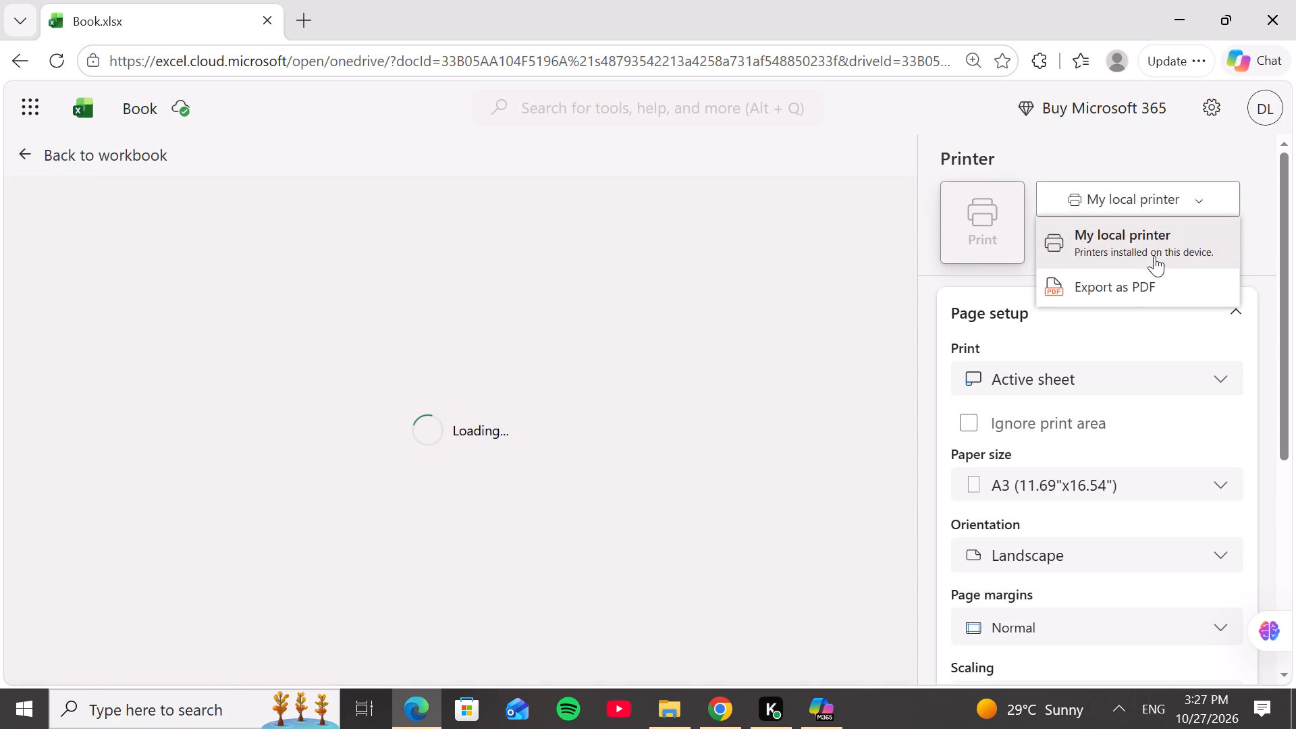
left_click(1133, 282)
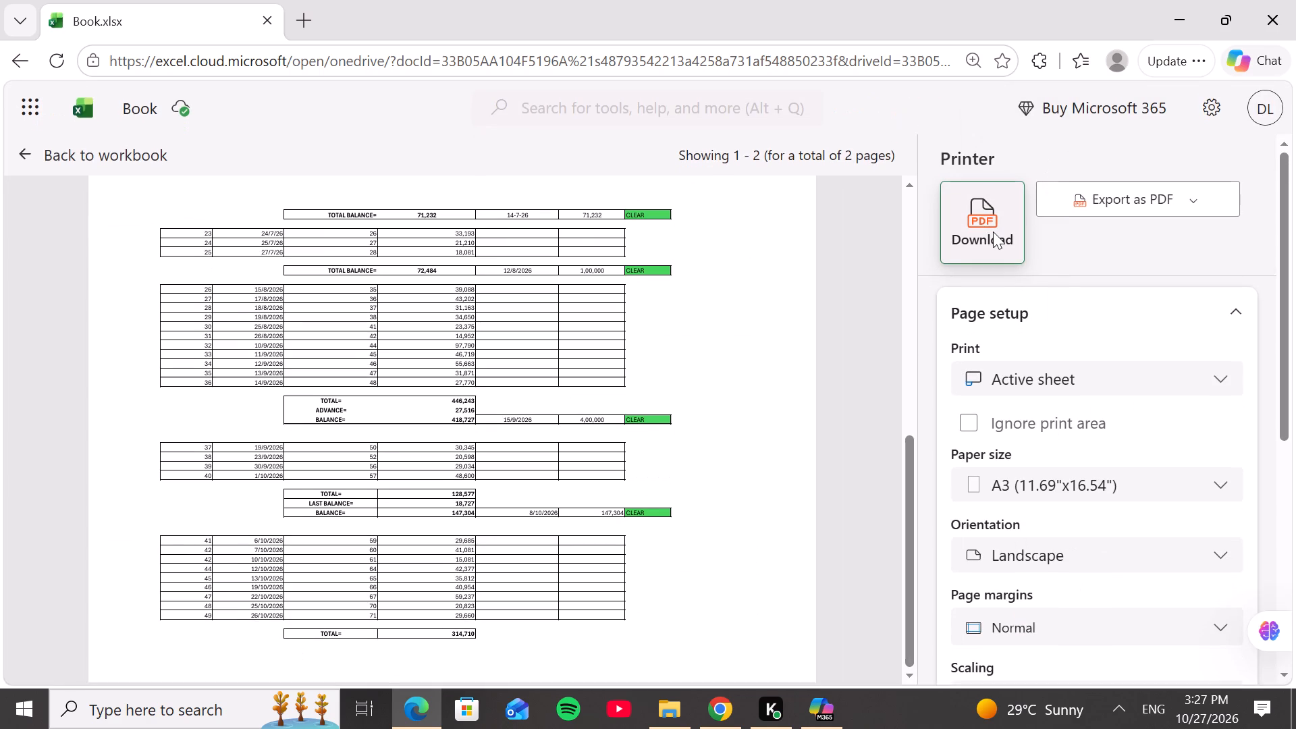
Download the active Sheet6 ledger as a PDF file.
left_click(993, 232)
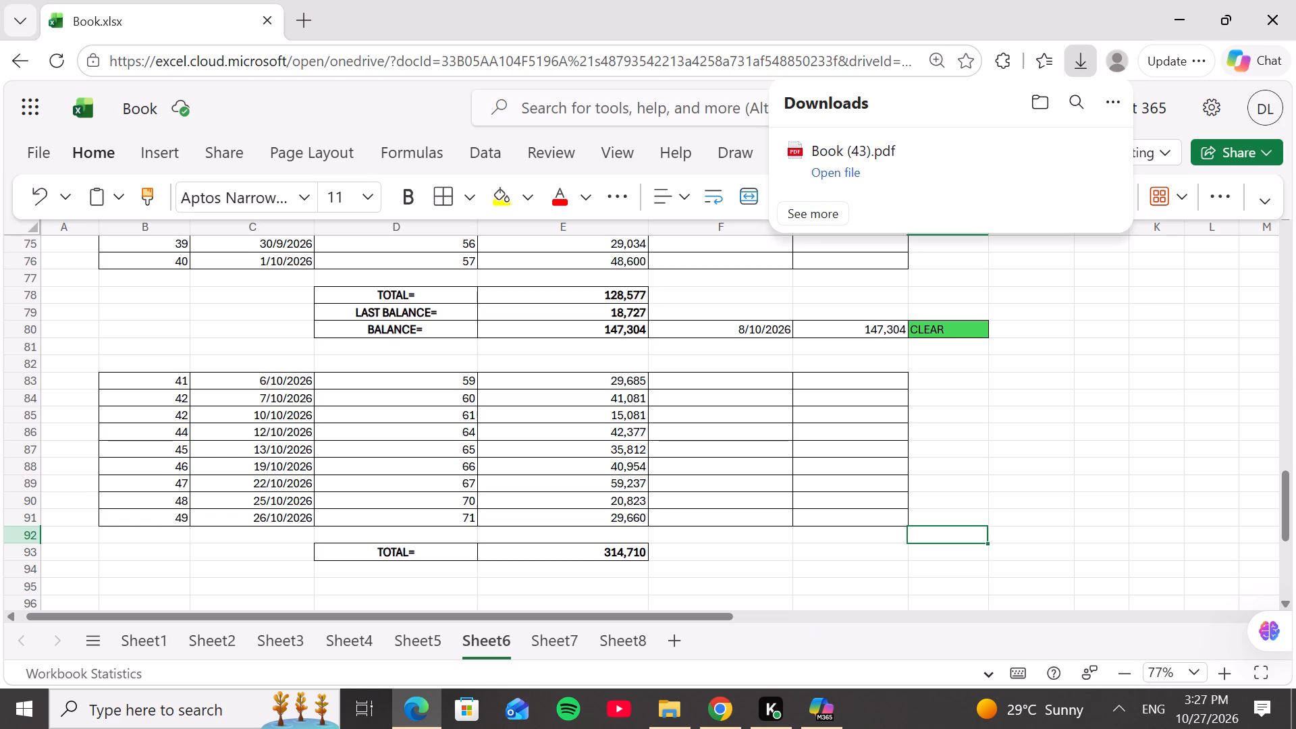
Reveal the hidden background apps in the system tray to reach WhatsApp.
left_click(1128, 715)
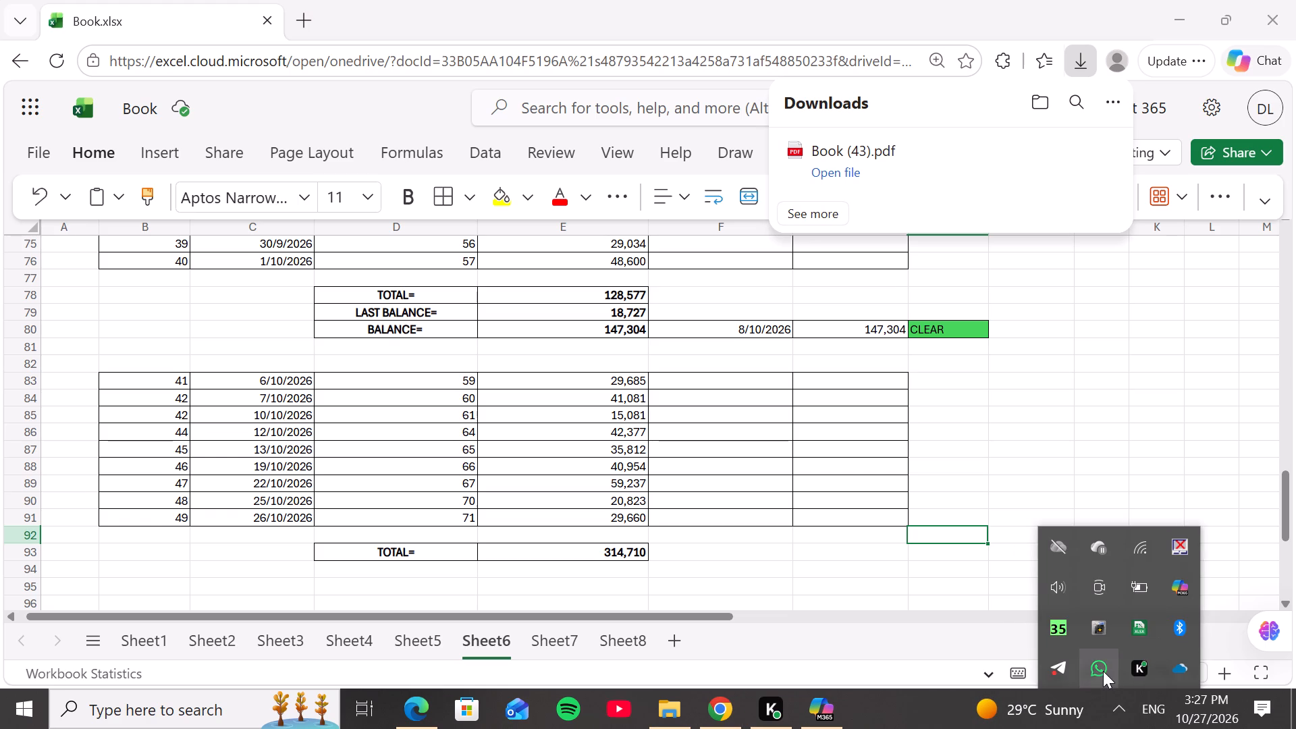
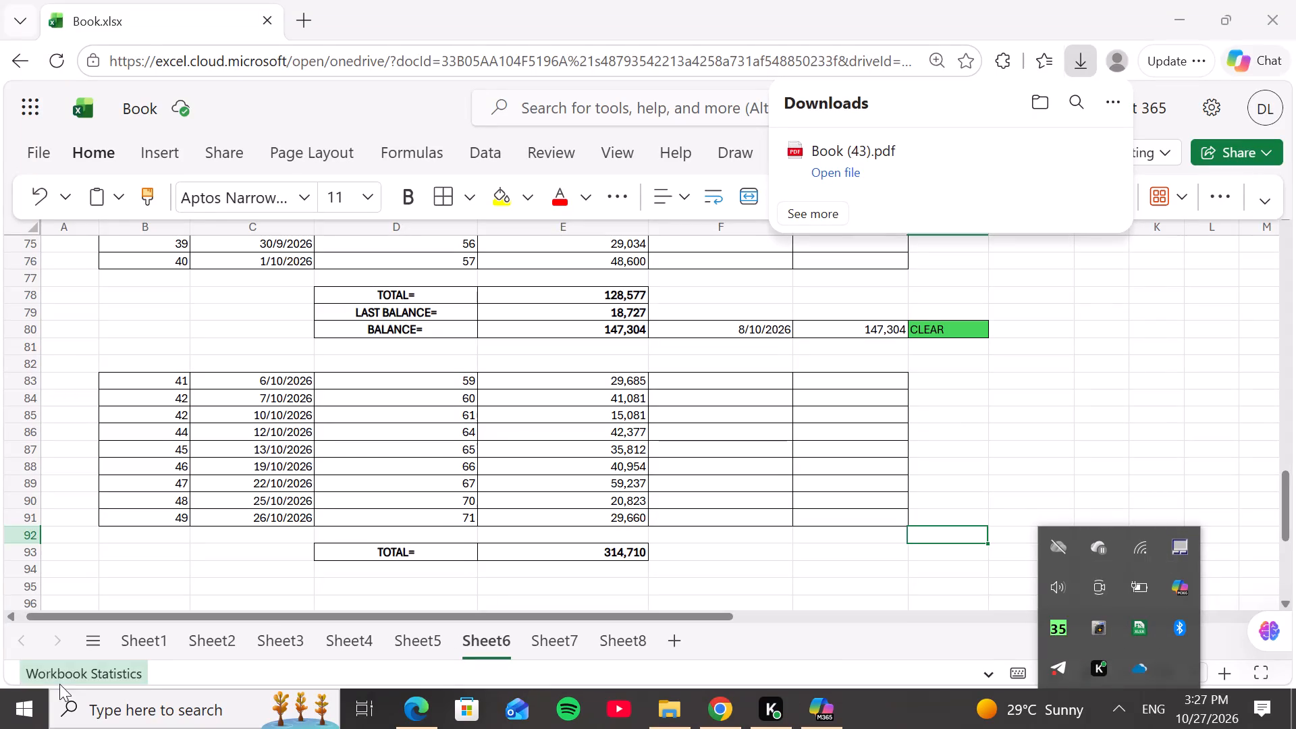
Open the WhatsApp desktop app.
left_click(30, 708)
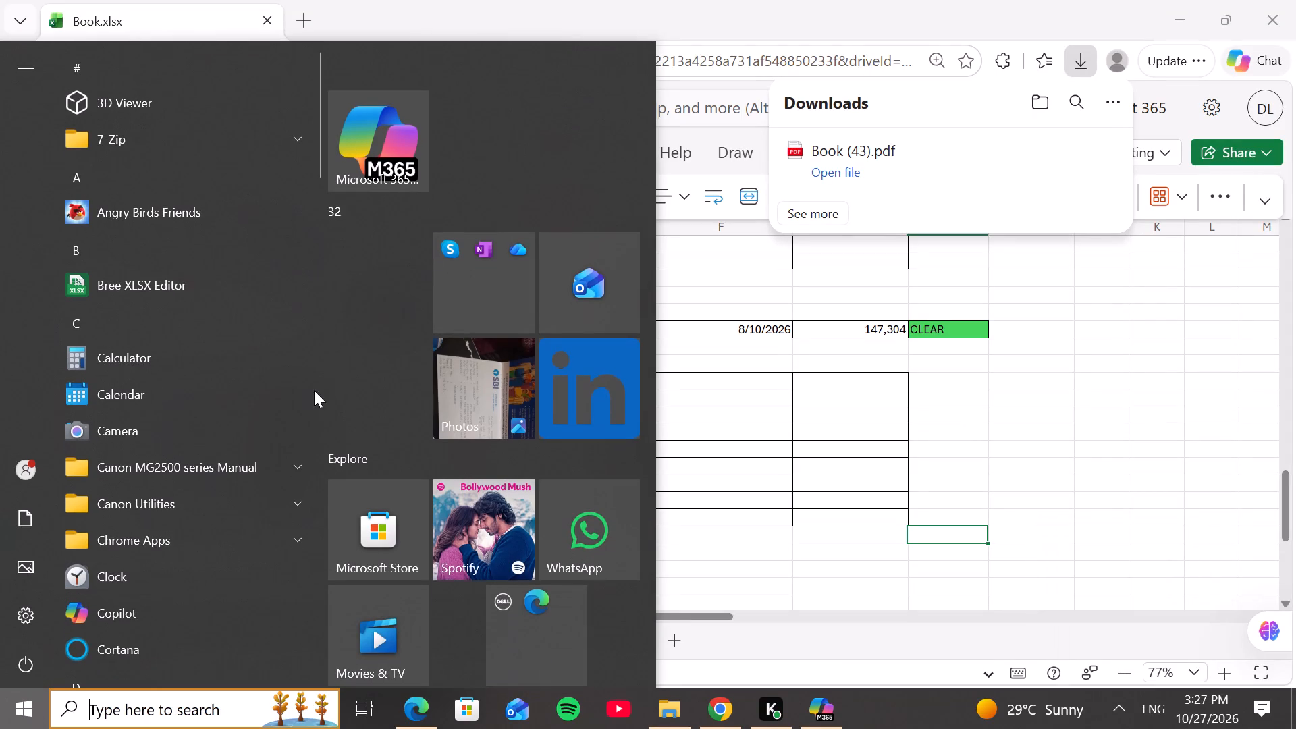
double_click(595, 524)
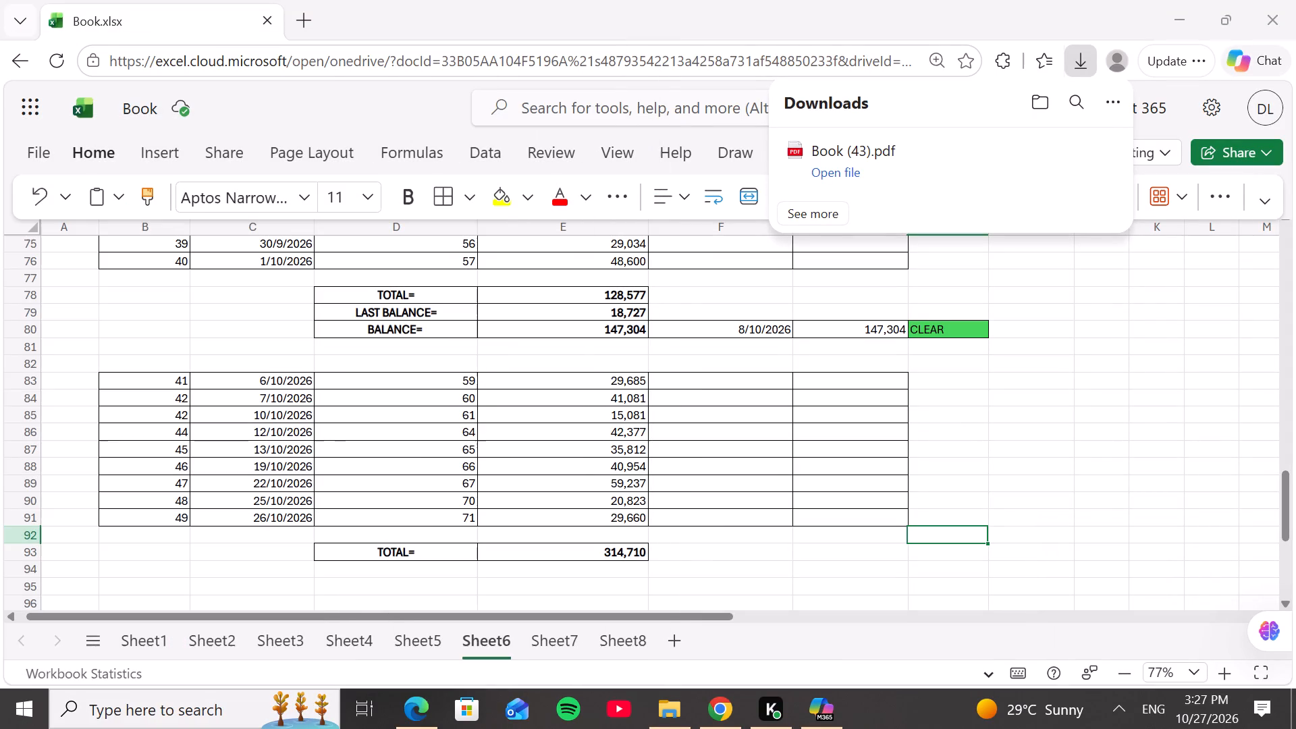
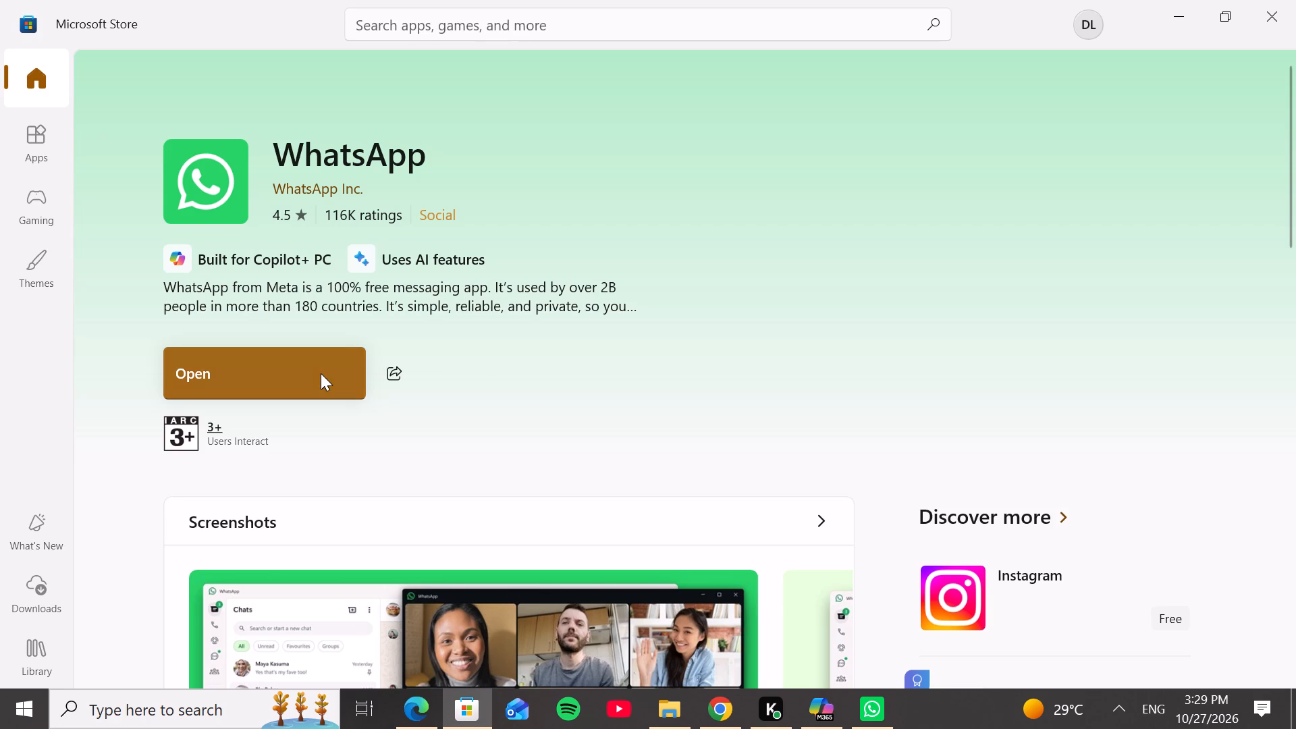
Launch WhatsApp from its Microsoft Store page.
left_click(321, 373)
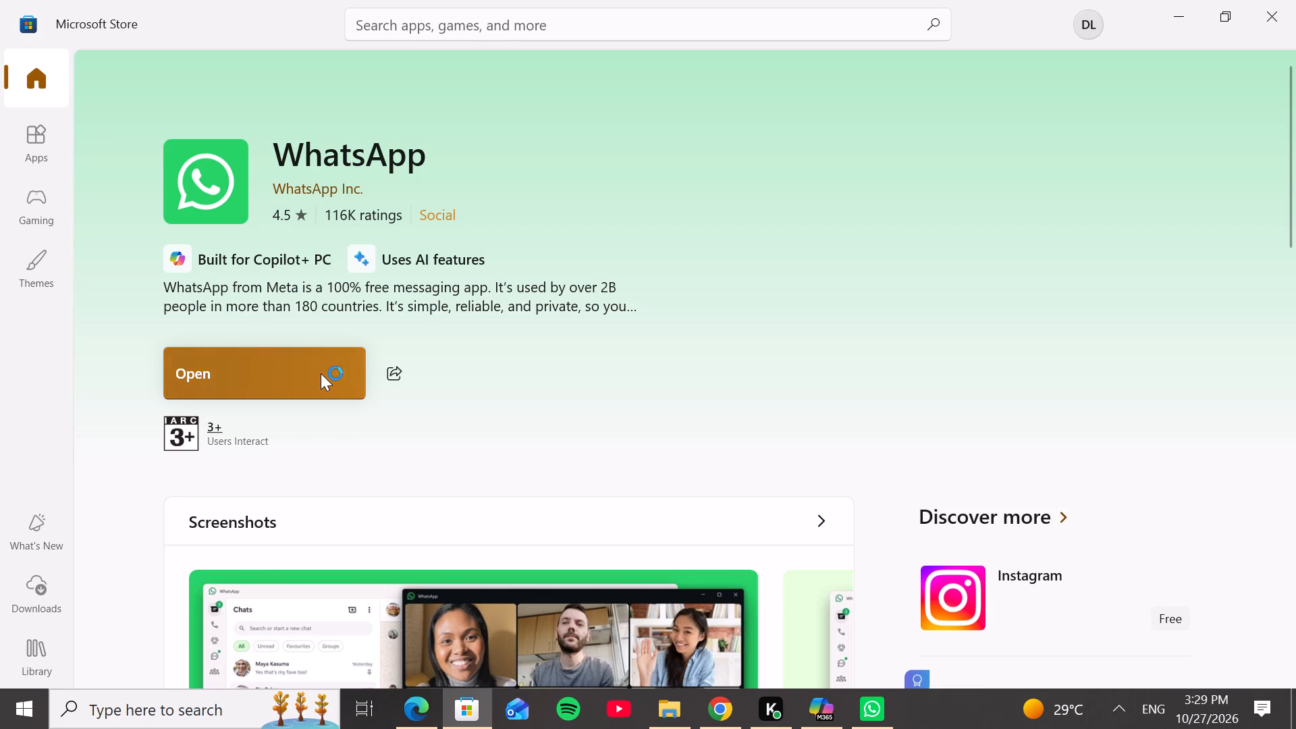
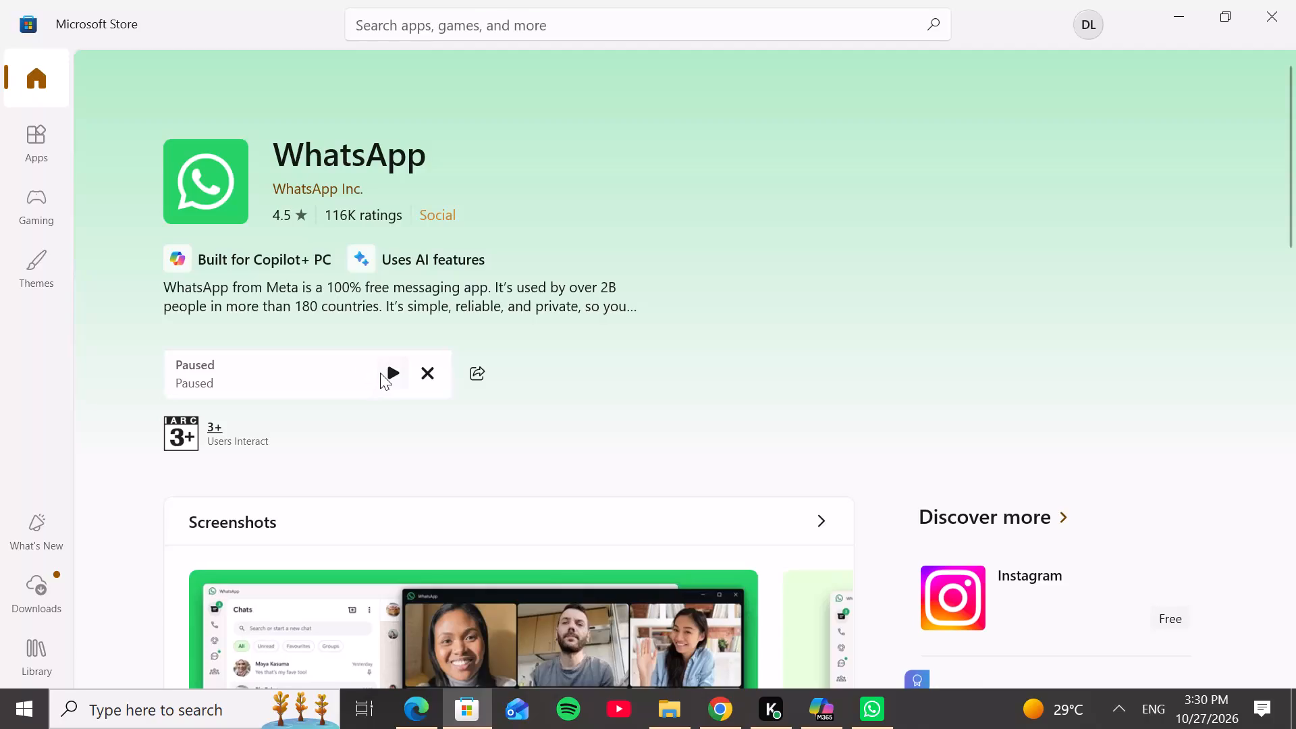
Resume the paused WhatsApp download in the Microsoft Store.
left_click(380, 373)
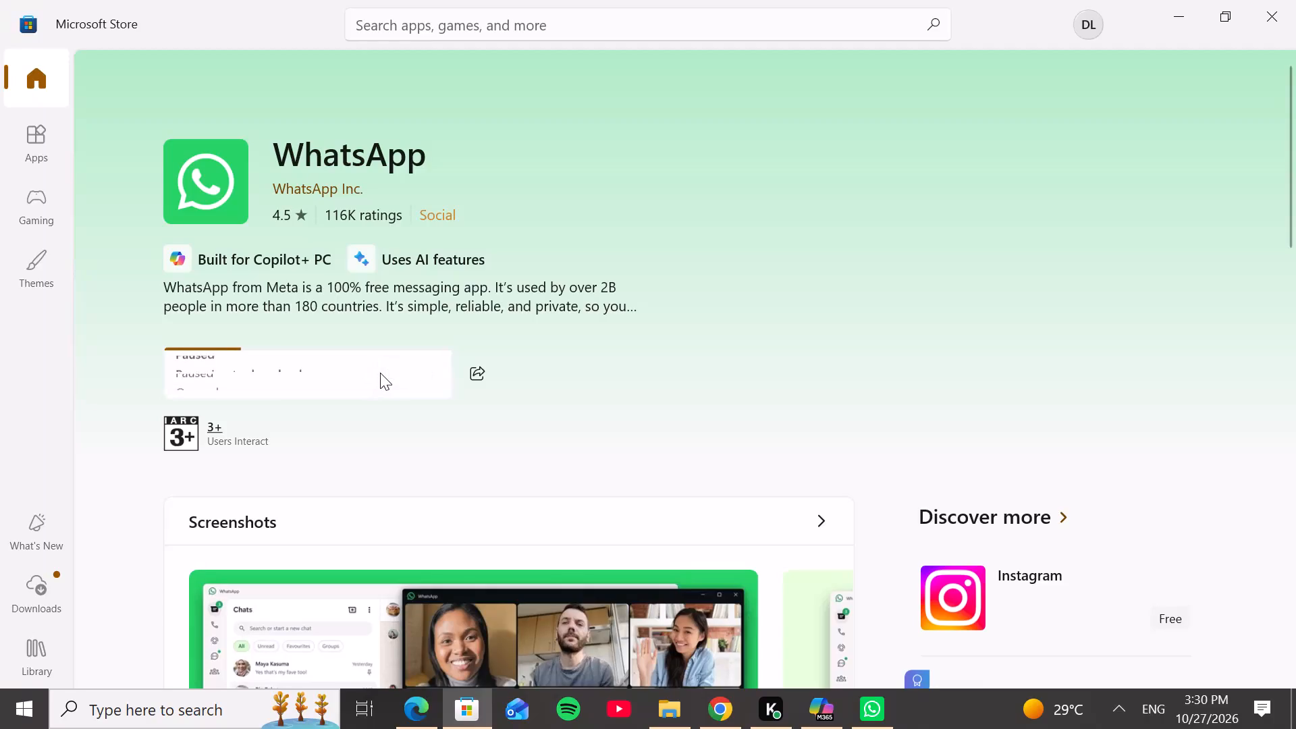
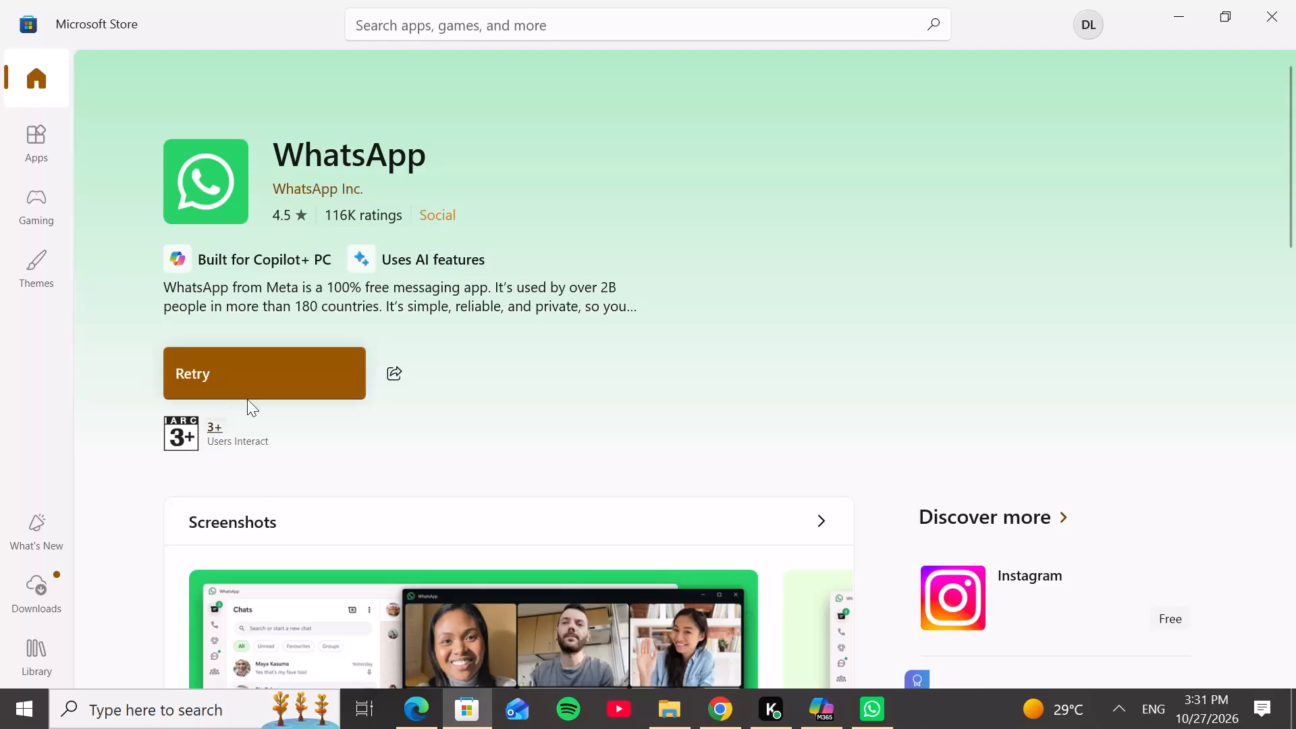
Retry the WhatsApp installation from its Microsoft Store page.
left_click(278, 375)
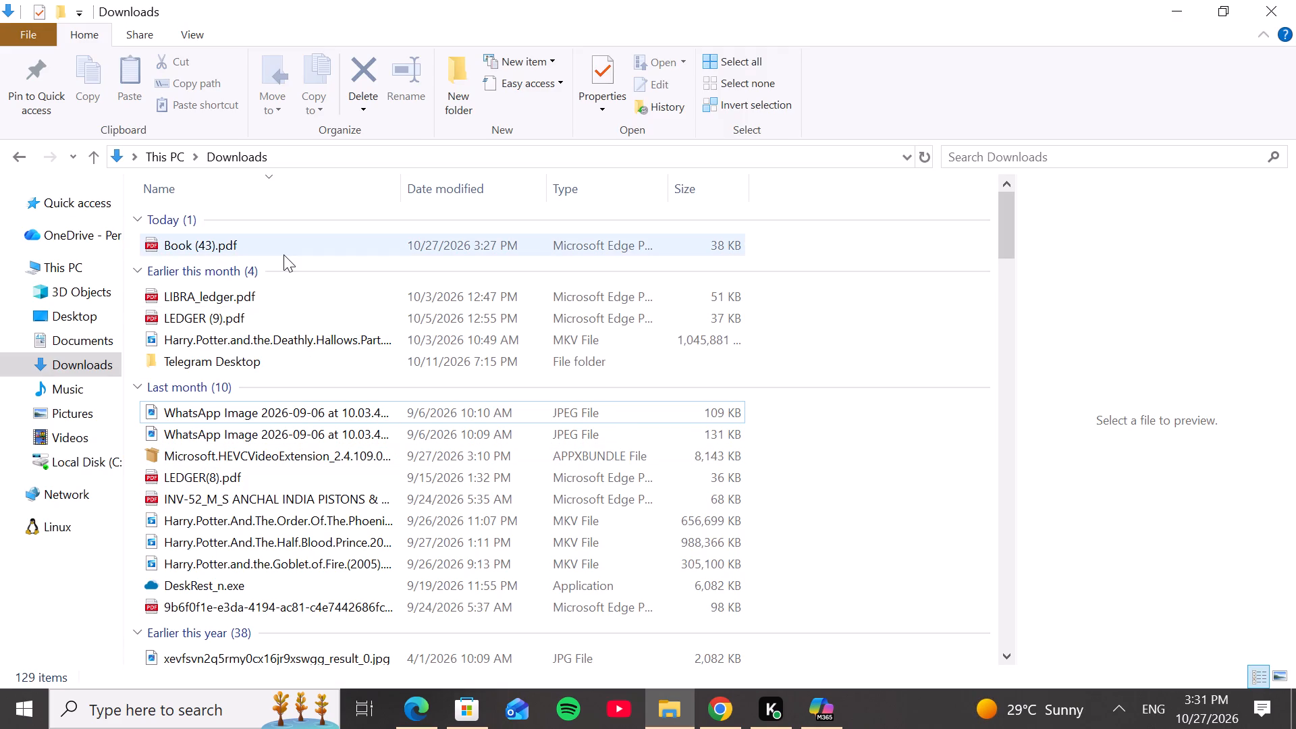
In File Explorer, open the Share options for Book (43).pdf in the Downloads folder.
right_click(283, 254)
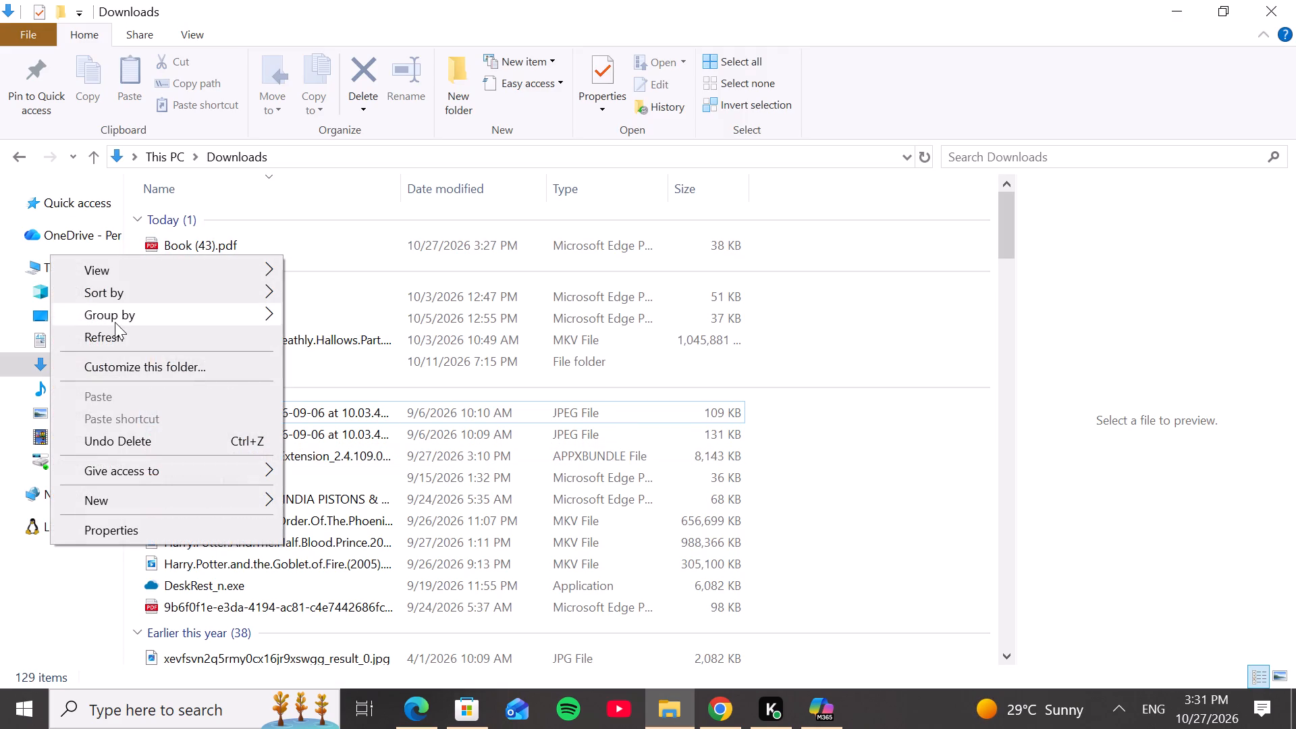
left_click(360, 248)
right_click(360, 248)
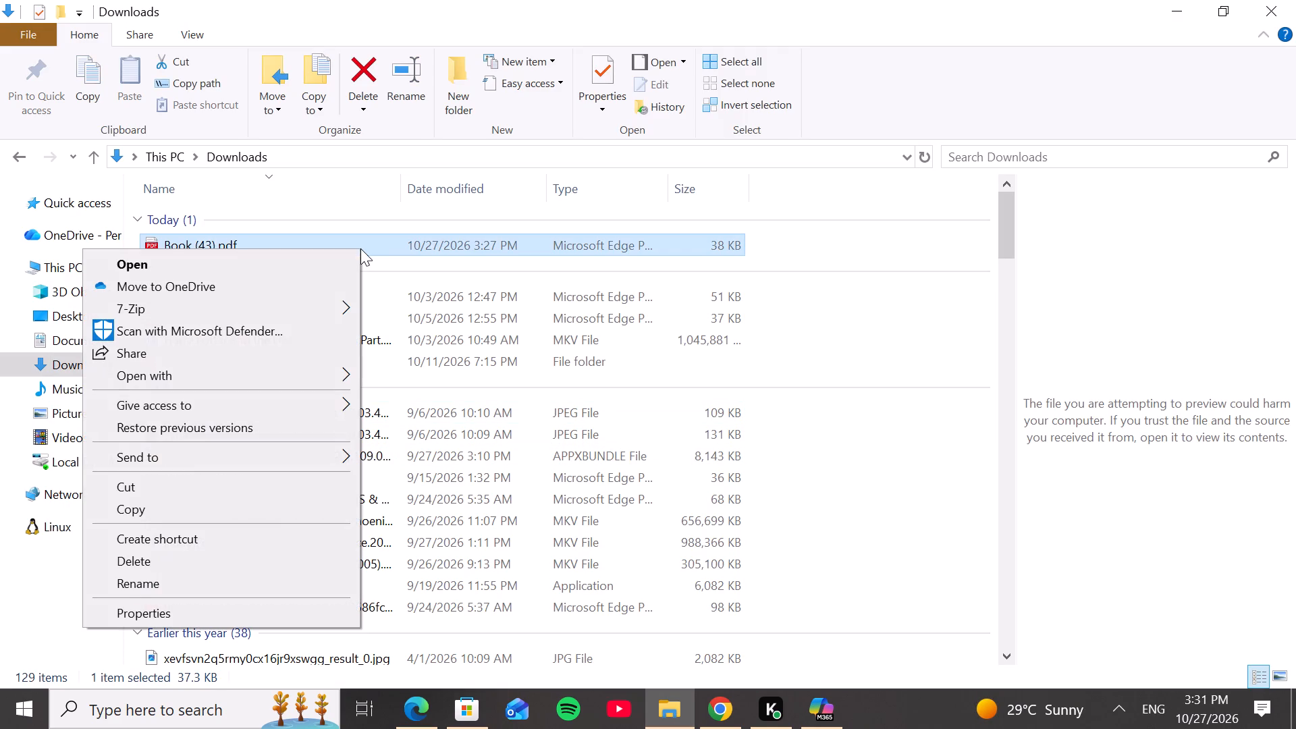
left_click(249, 347)
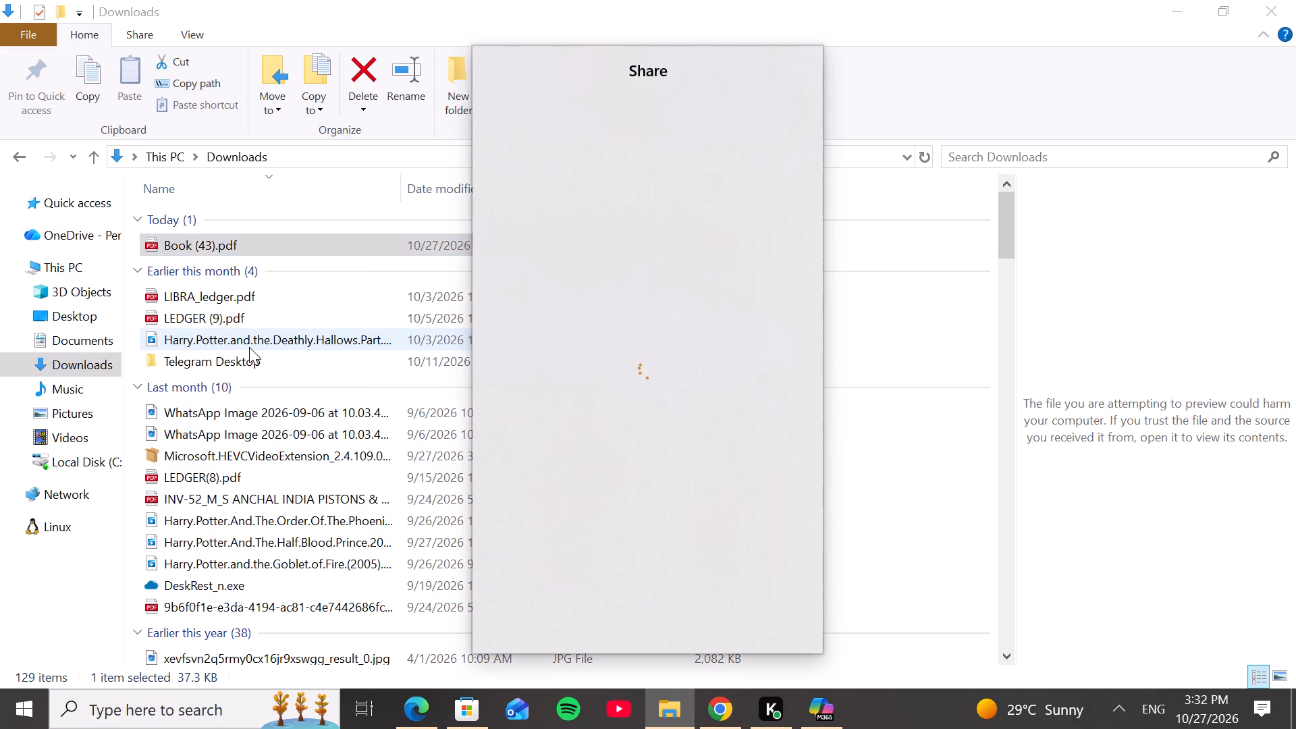